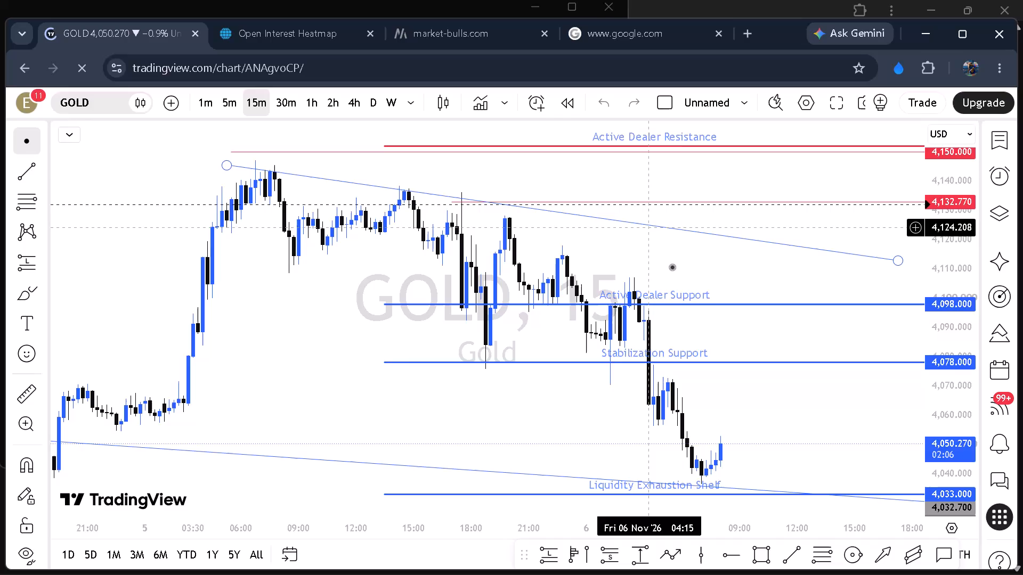
# Examine the recent gold price drop against the dealer support levels and descending trend lines on the 15-minute chart.
pyautogui.moveTo(672, 265); pyautogui.dragTo(672, 267)
pyautogui.moveTo(672, 267); pyautogui.dragTo(501, 258)
pyautogui.moveTo(558, 264); pyautogui.dragTo(680, 285)
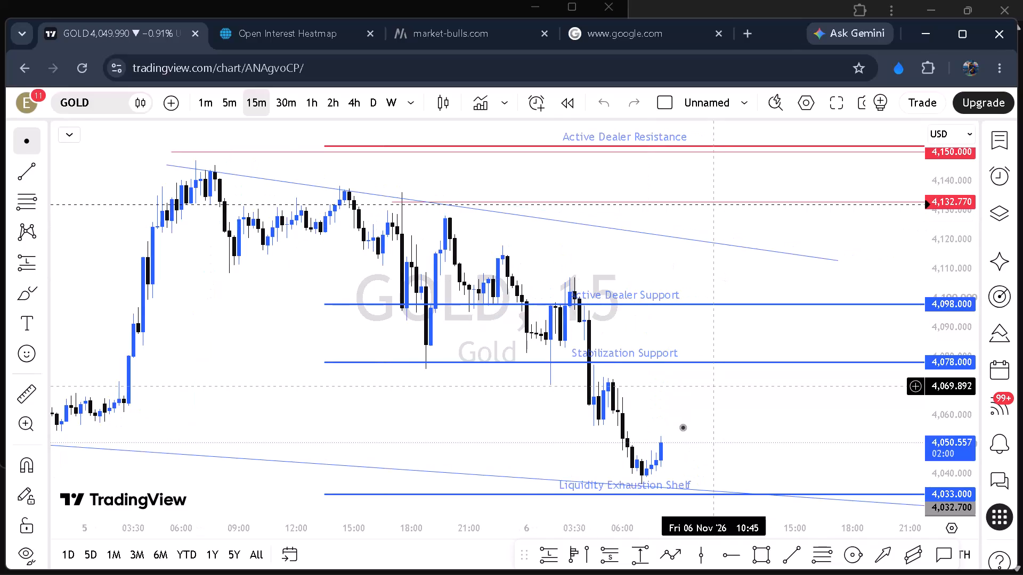
pyautogui.moveTo(703, 418); pyautogui.dragTo(587, 421)
pyautogui.moveTo(725, 409); pyautogui.dragTo(683, 427)
pyautogui.moveTo(683, 427); pyautogui.dragTo(452, 426)
pyautogui.click(452, 426)
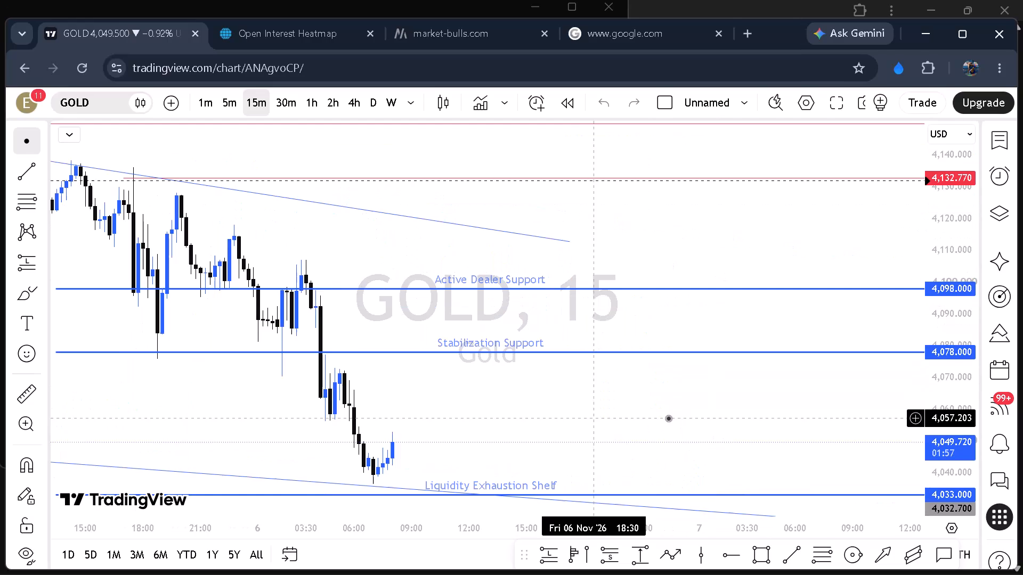
pyautogui.scroll(4, 972, 377)
pyautogui.scroll(-1, 972, 377)
pyautogui.scroll(1, 971, 377)
pyautogui.scroll(-1, 679, 440)
pyautogui.scroll(2, 679, 440)
pyautogui.scroll(-1, 679, 440)
pyautogui.moveTo(643, 453); pyautogui.dragTo(668, 418)
pyautogui.moveTo(668, 418); pyautogui.dragTo(838, 325)
pyautogui.scroll(-1, 611, 343)
pyautogui.moveTo(562, 342); pyautogui.dragTo(617, 299)
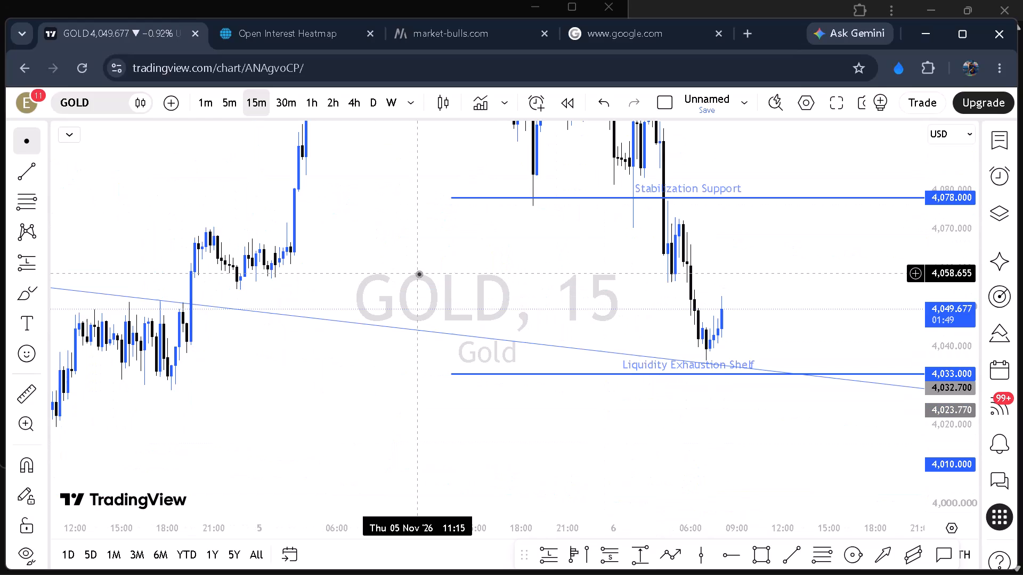
pyautogui.click(285, 101)
pyautogui.rightClick(234, 262)
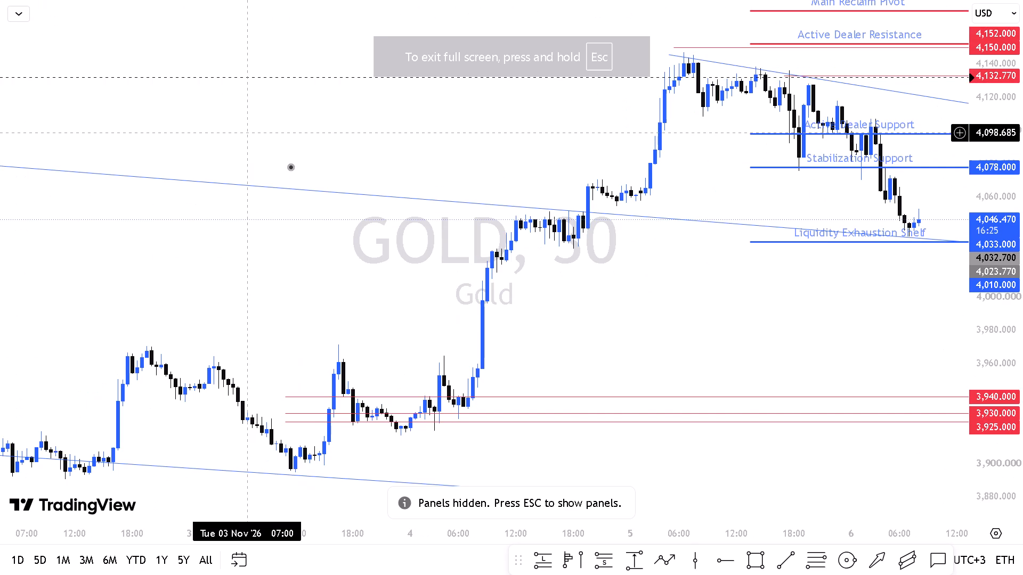
# Examine the 30-minute gold candles against the dealer resistance, support and Liquidity Exhaustion Shelf levels.
pyautogui.moveTo(402, 311); pyautogui.dragTo(233, 320)
pyautogui.moveTo(462, 293); pyautogui.dragTo(419, 321)
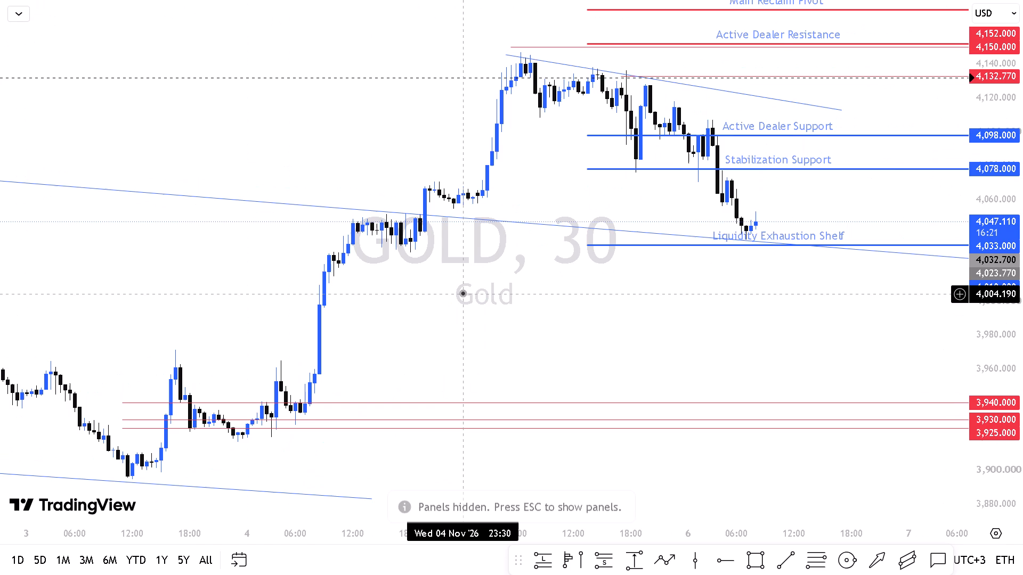
pyautogui.scroll(6, 990, 299)
pyautogui.scroll(-4, 990, 297)
pyautogui.scroll(4, 990, 297)
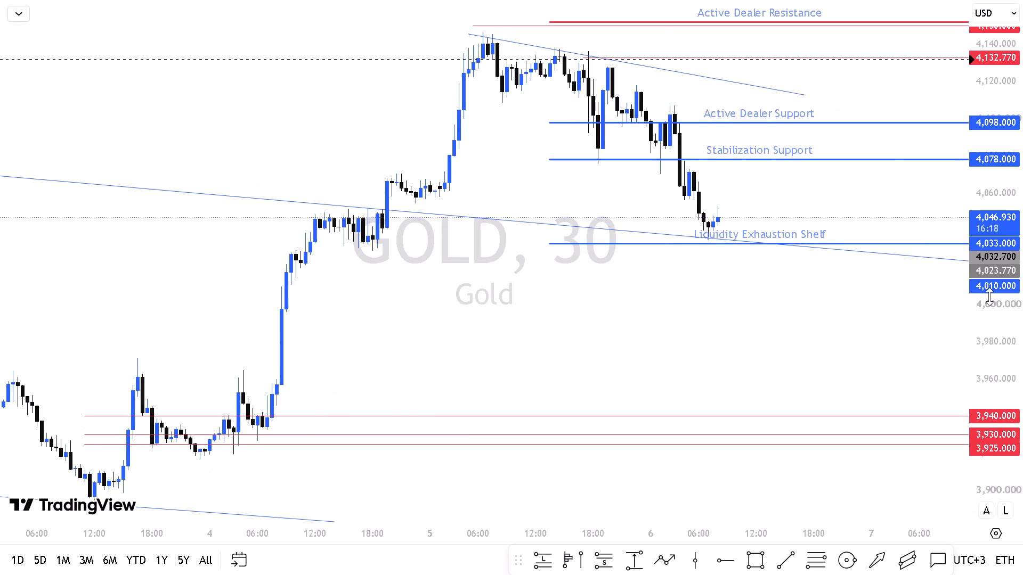
pyautogui.scroll(1, 989, 296)
pyautogui.scroll(-1, 989, 296)
pyautogui.scroll(1, 989, 296)
pyautogui.scroll(-2, 989, 296)
pyautogui.scroll(1, 988, 295)
pyautogui.scroll(-1, 988, 295)
pyautogui.scroll(3, 988, 295)
pyautogui.scroll(-1, 988, 295)
pyautogui.scroll(1, 988, 294)
pyautogui.scroll(-7, 864, 309)
pyautogui.moveTo(721, 299); pyautogui.dragTo(928, 301)
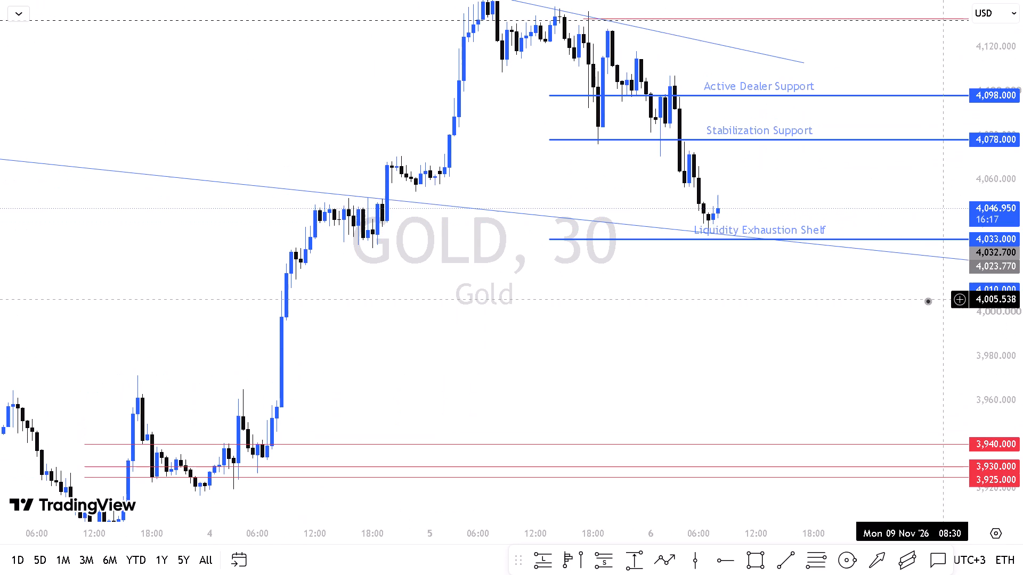
pyautogui.moveTo(928, 301); pyautogui.dragTo(666, 447)
pyautogui.moveTo(662, 304); pyautogui.dragTo(928, 301)
pyautogui.moveTo(928, 301); pyautogui.dragTo(560, 347)
pyautogui.scroll(1, 558, 344)
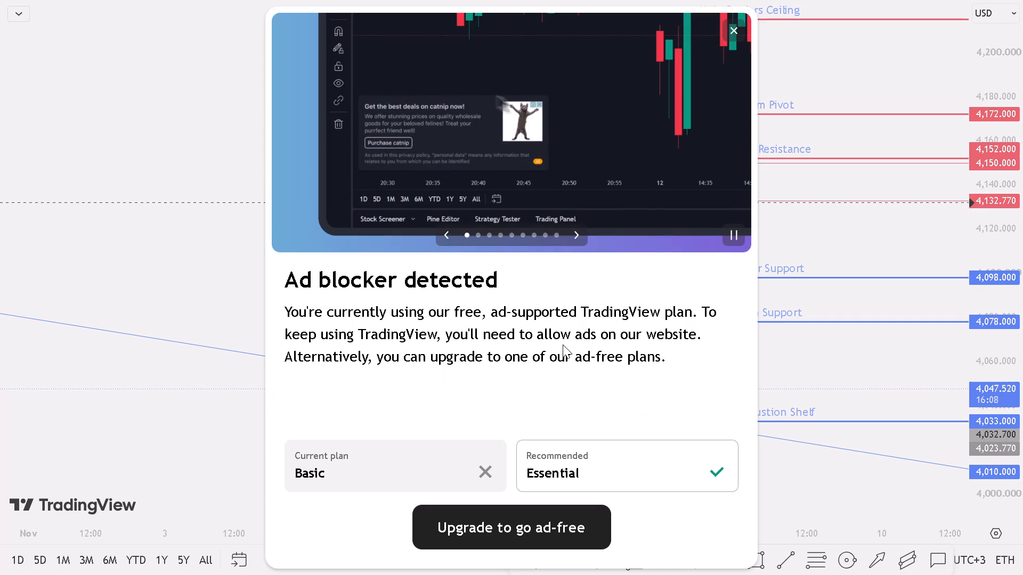
# Dismiss the ad blocker notice covering the chart.
pyautogui.press('Escape')
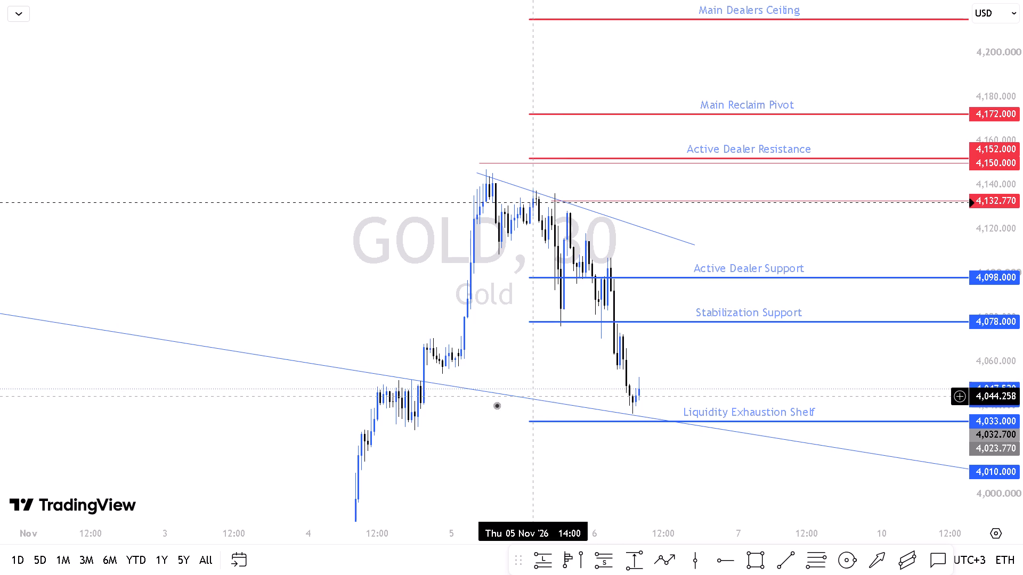
# Set the gold chart's interval to 60 minutes.
pyautogui.scroll(4, 405, 416)
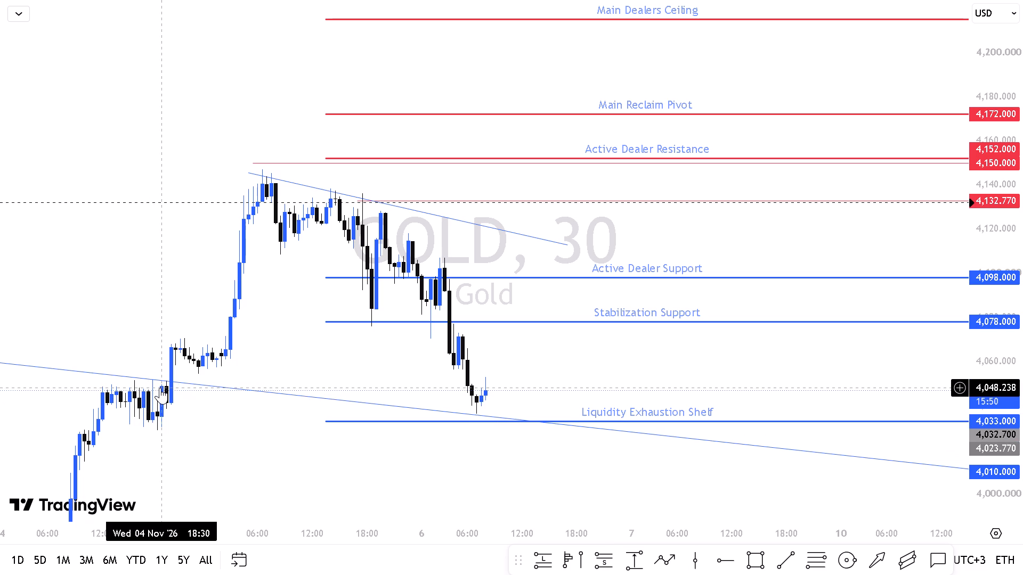
pyautogui.press('5')
pyautogui.press('BackSpace')
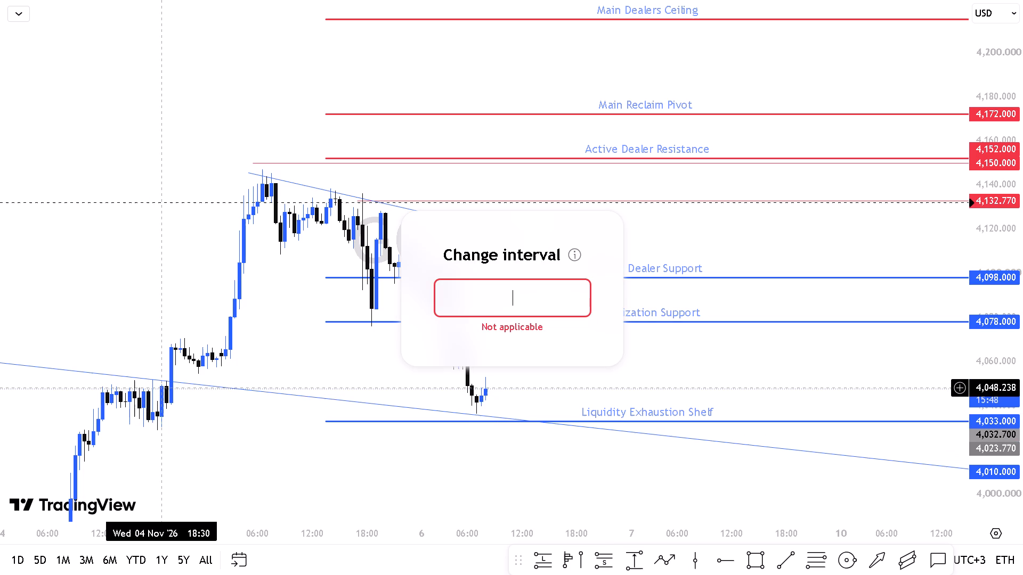
pyautogui.write('60')
pyautogui.press('Return')
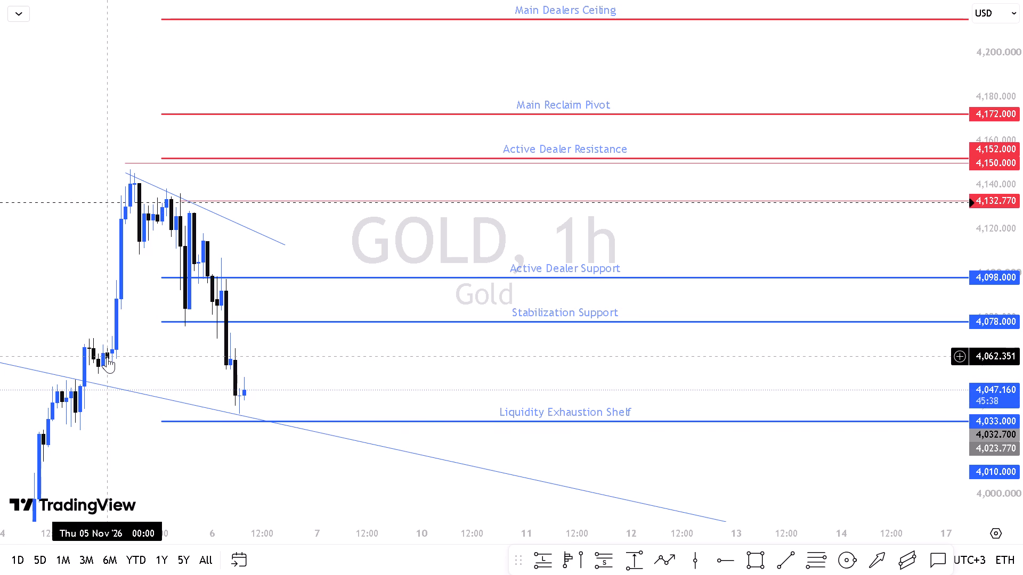
# Set the gold chart's interval to 240 minutes.
pyautogui.press('2')
pyautogui.press('4')
pyautogui.press('0')
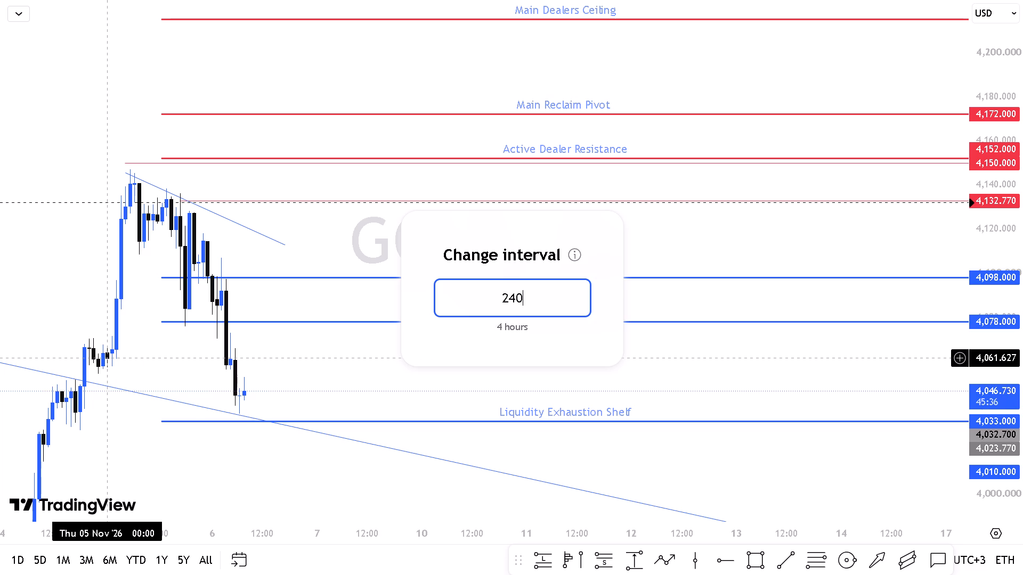
pyautogui.press('Return')
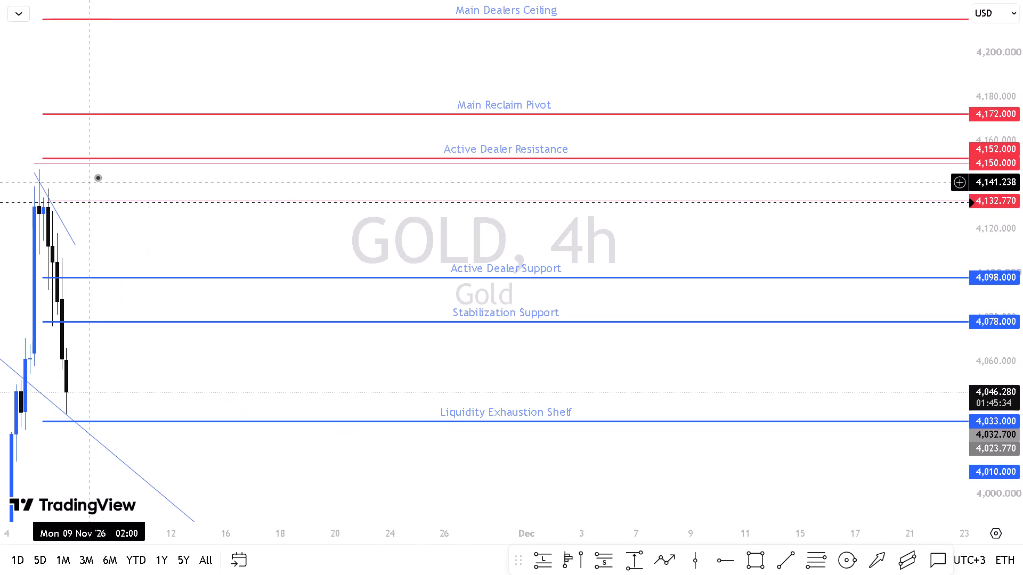
# Examine the 4-hour gold chart across a wider price range, from the Main Dealers Ceiling down to the early November low.
pyautogui.moveTo(106, 366); pyautogui.dragTo(214, 342)
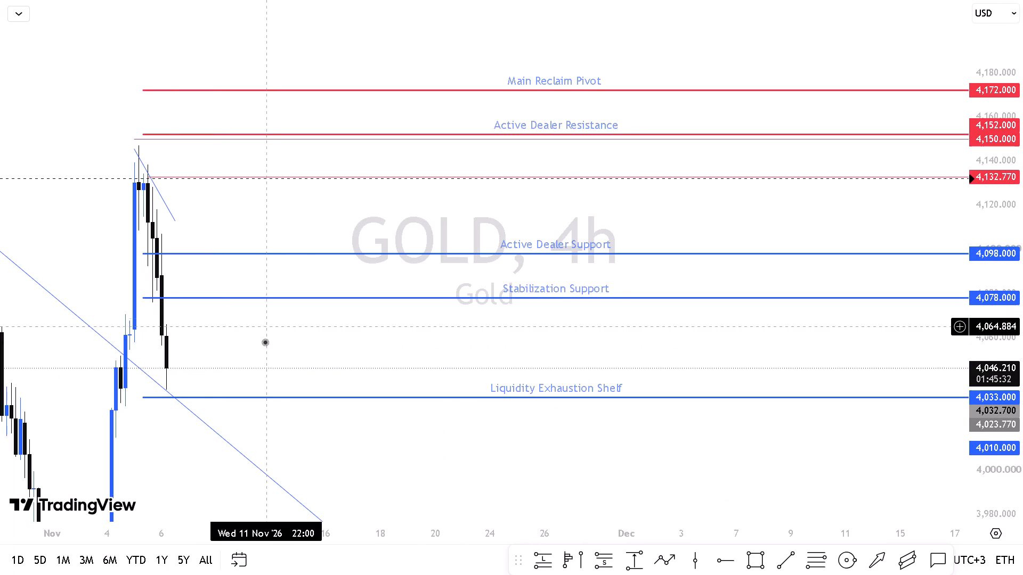
pyautogui.moveTo(264, 343); pyautogui.dragTo(396, 322)
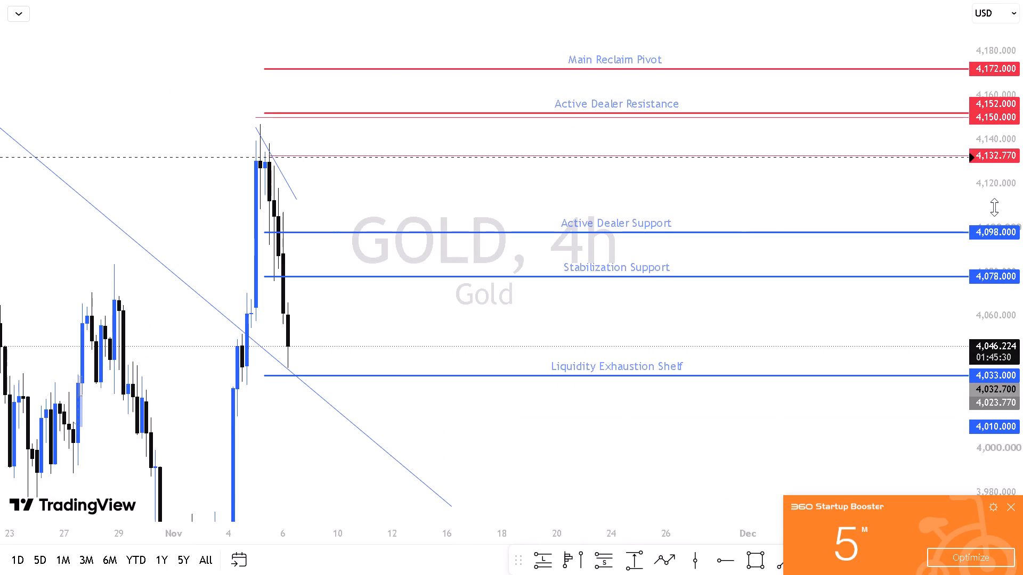
pyautogui.scroll(-4, 994, 208)
pyautogui.scroll(1, 996, 212)
pyautogui.scroll(-6, 997, 212)
pyautogui.scroll(1, 997, 215)
pyautogui.scroll(-3, 997, 215)
pyautogui.scroll(2, 997, 215)
pyautogui.scroll(-8, 996, 215)
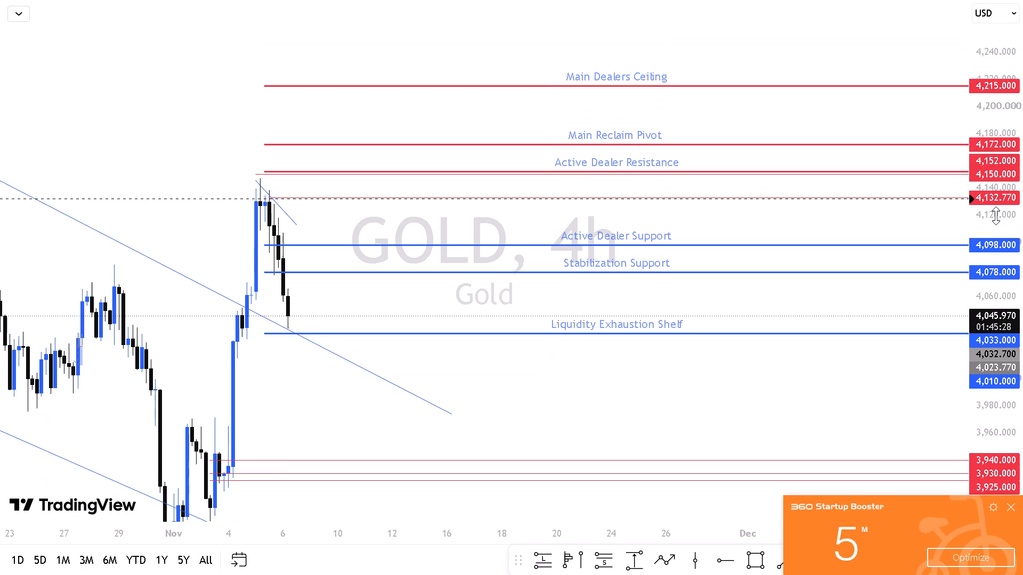
pyautogui.scroll(-1, 996, 216)
pyautogui.scroll(3, 996, 216)
pyautogui.scroll(-2, 996, 216)
pyautogui.scroll(1, 996, 216)
pyautogui.scroll(-4, 996, 216)
pyautogui.scroll(1, 996, 216)
pyautogui.scroll(-2, 996, 217)
pyautogui.scroll(8, 996, 217)
pyautogui.scroll(-1, 996, 216)
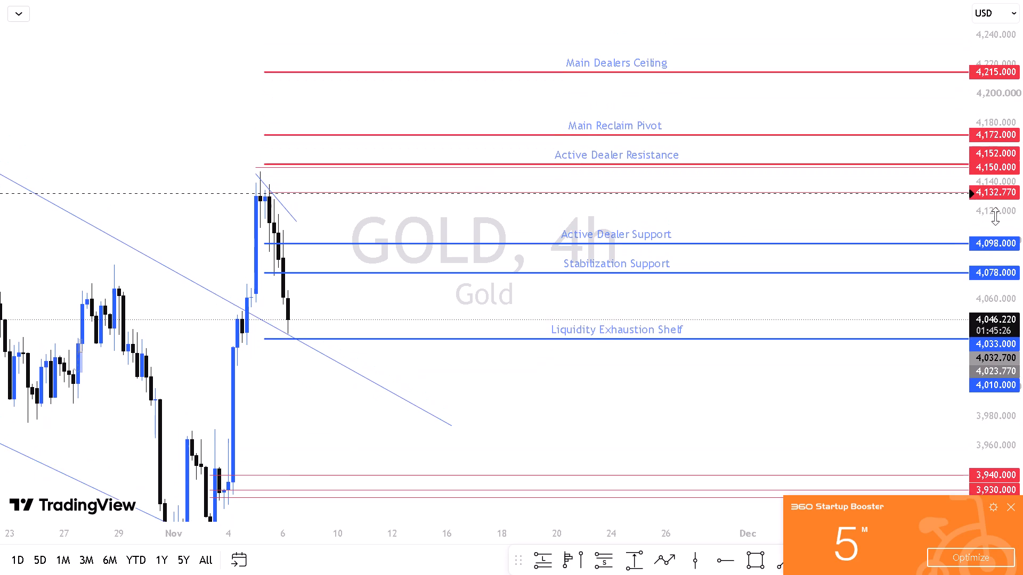
pyautogui.scroll(-4, 995, 216)
pyautogui.scroll(2, 995, 217)
pyautogui.scroll(-8, 995, 217)
pyautogui.scroll(1, 995, 217)
pyautogui.scroll(-4, 995, 217)
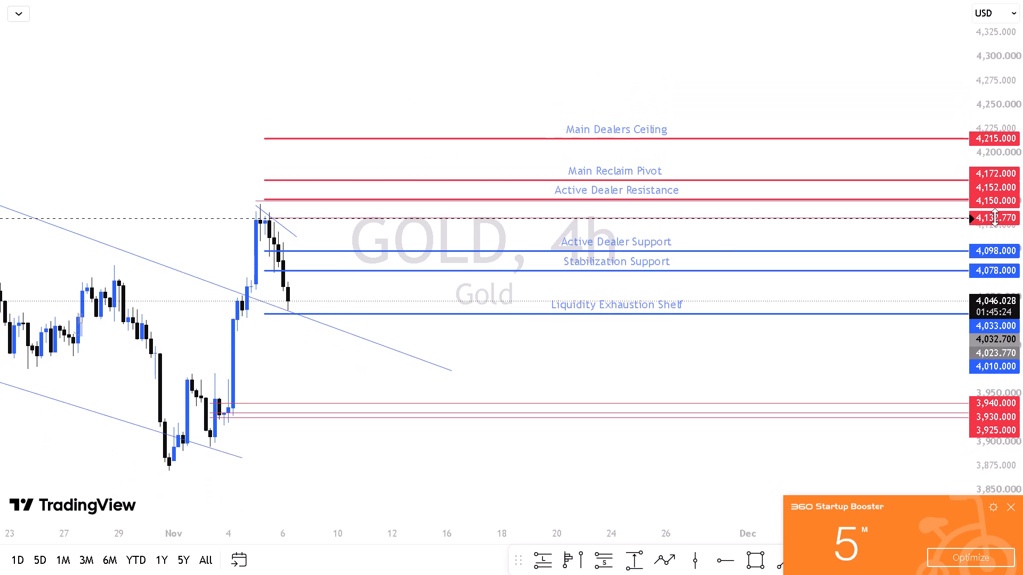
pyautogui.scroll(-1, 995, 217)
pyautogui.scroll(2, 995, 217)
pyautogui.scroll(-3, 994, 217)
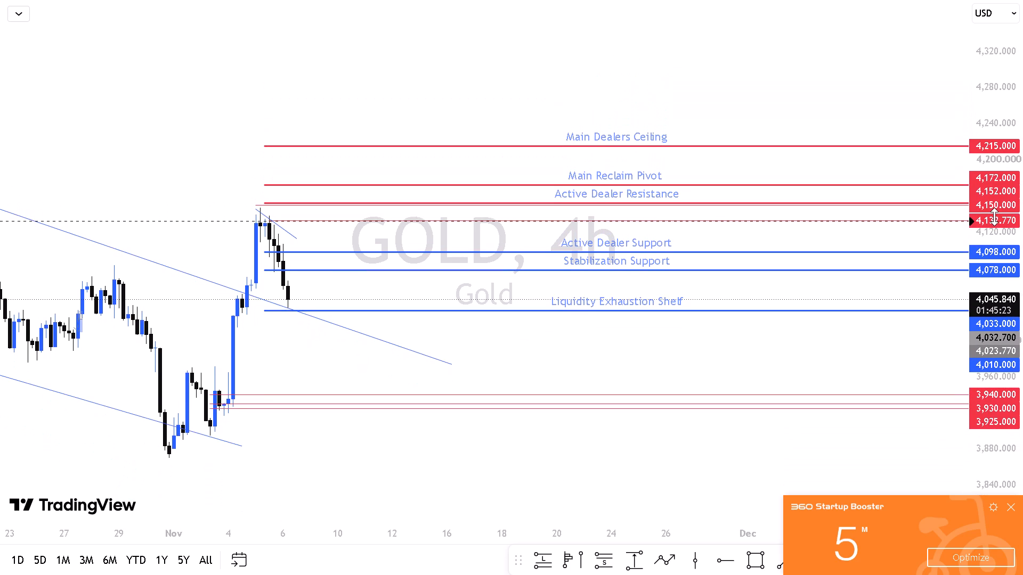
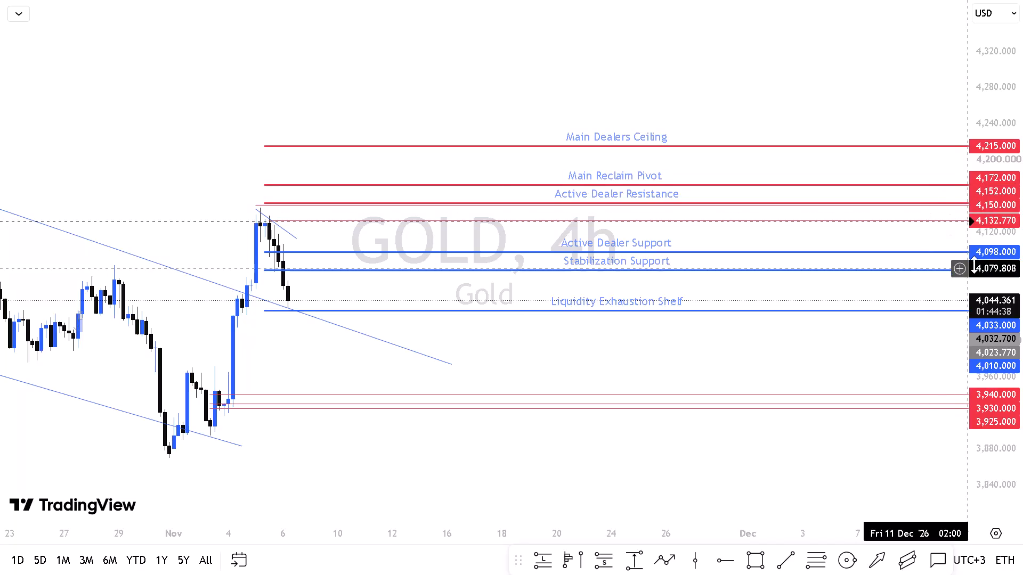
# Switch the chart to the COMEX Gold Futures symbol GC.
pyautogui.write('gc')
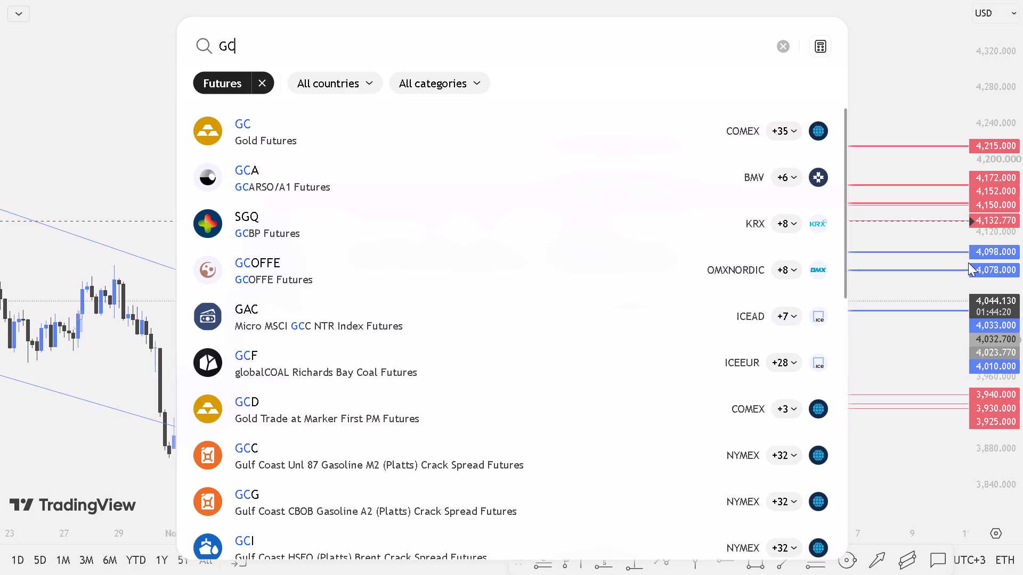
pyautogui.click(592, 141)
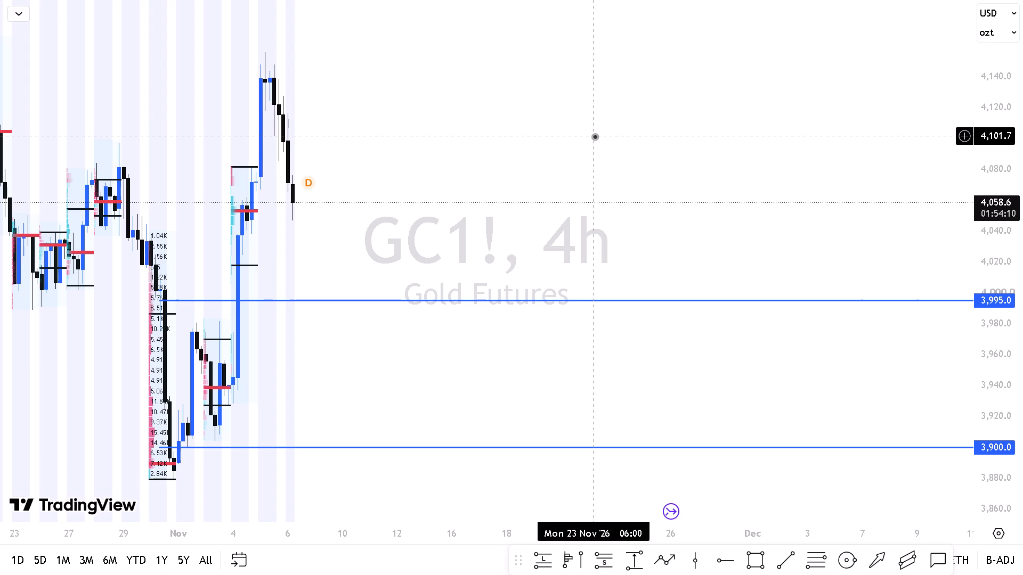
# Turn on session breaks in the events settings of the gold futures chart.
pyautogui.rightClick(595, 136)
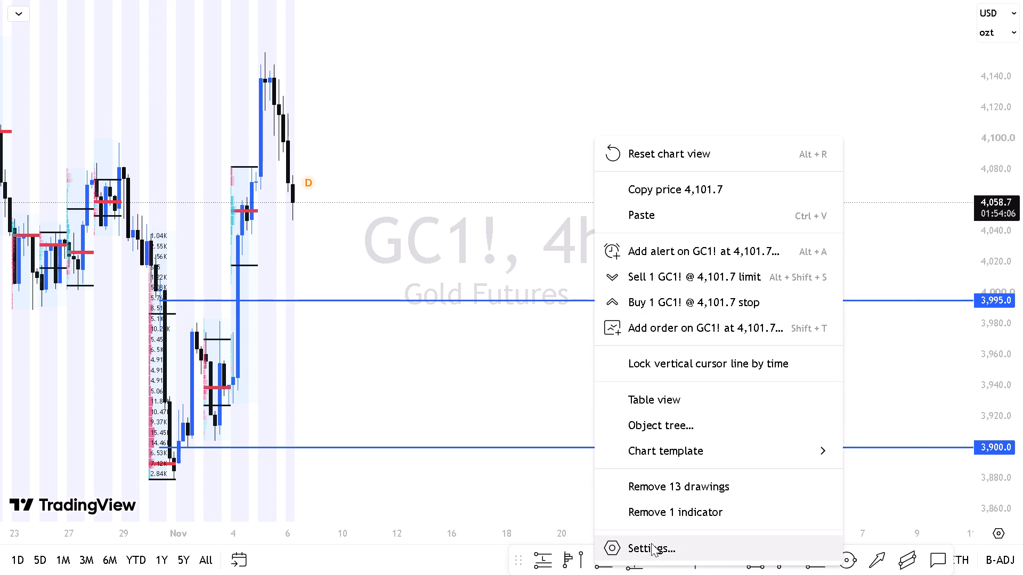
pyautogui.click(651, 544)
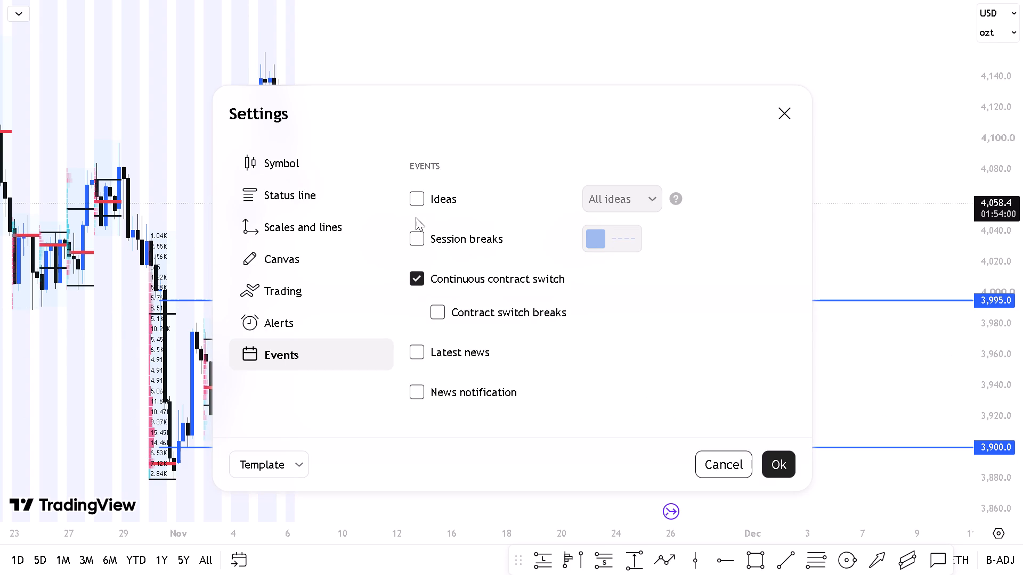
pyautogui.click(417, 241)
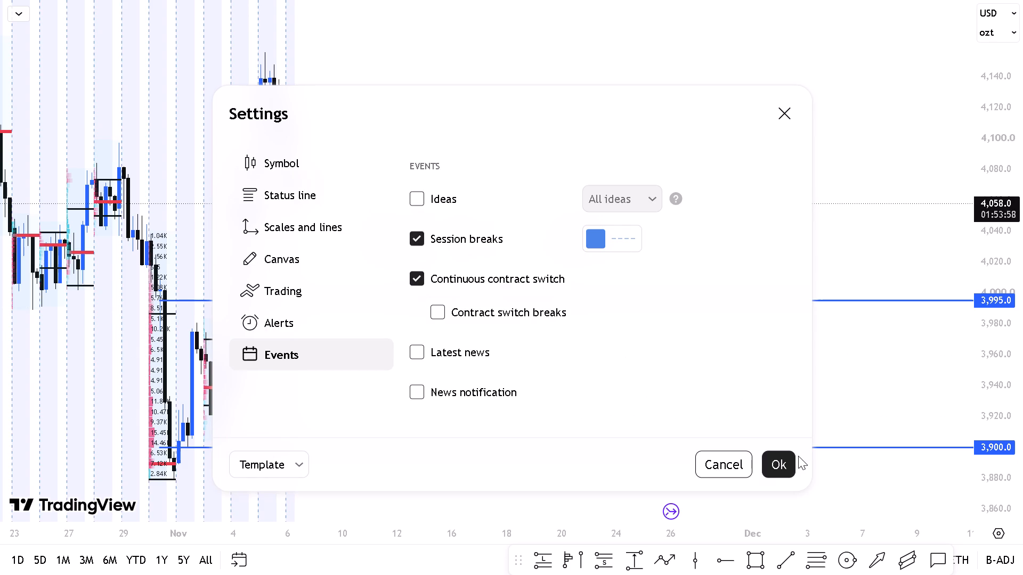
pyautogui.click(783, 458)
# Draw a fixed range volume profile over the 5 November session, from the 02:00 candle to the 22:00 candle.
pyautogui.moveTo(566, 363); pyautogui.dragTo(621, 315)
pyautogui.scroll(3, 618, 314)
pyautogui.scroll(-1, 618, 314)
pyautogui.scroll(2, 618, 314)
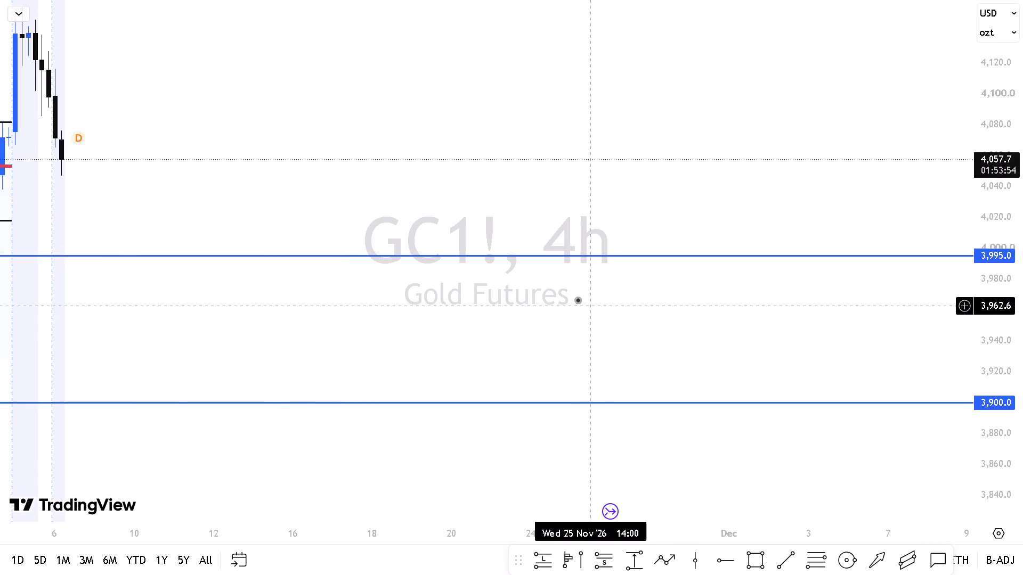
pyautogui.rightClick(575, 299)
pyautogui.click(668, 156)
pyautogui.moveTo(668, 156); pyautogui.dragTo(667, 157)
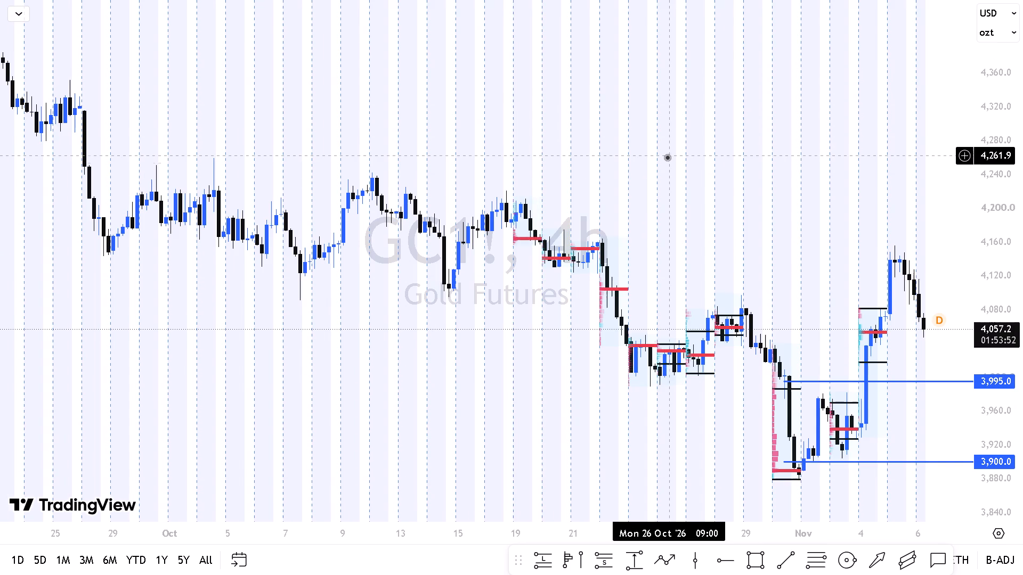
pyautogui.moveTo(667, 157); pyautogui.dragTo(485, 199)
pyautogui.scroll(4, 448, 207)
pyautogui.scroll(-2, 451, 205)
pyautogui.scroll(2, 450, 204)
pyautogui.scroll(-1, 449, 203)
pyautogui.scroll(9, 449, 203)
pyautogui.scroll(-1, 449, 203)
pyautogui.scroll(1, 449, 203)
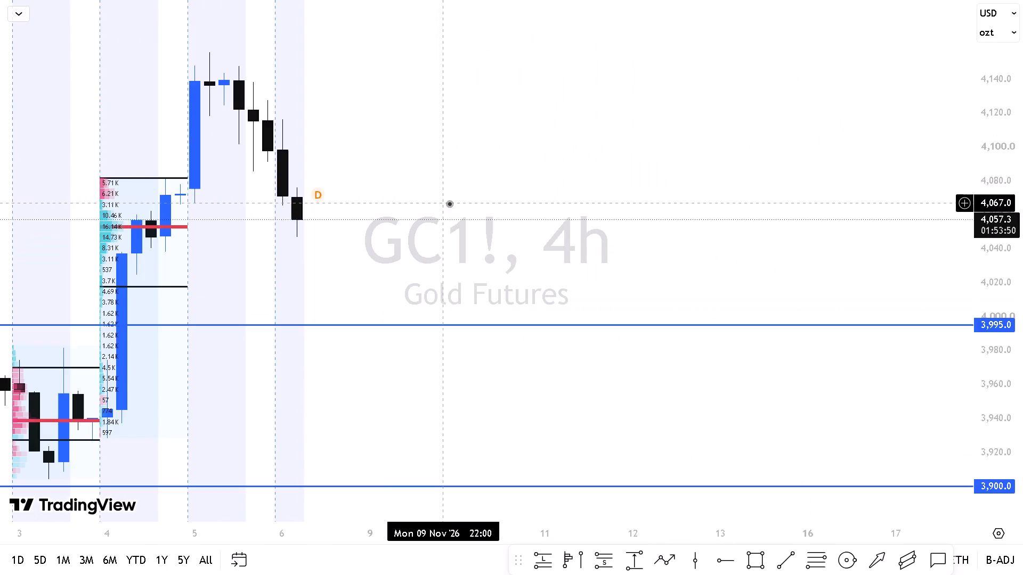
pyautogui.moveTo(466, 190); pyautogui.dragTo(711, 165)
pyautogui.scroll(1, 198, 287)
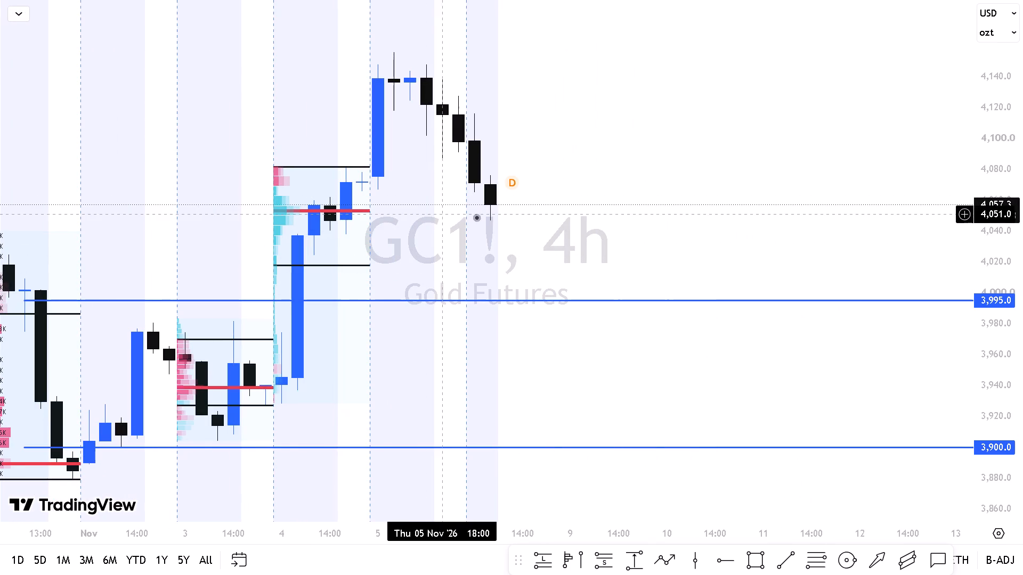
pyautogui.moveTo(525, 220); pyautogui.dragTo(658, 222)
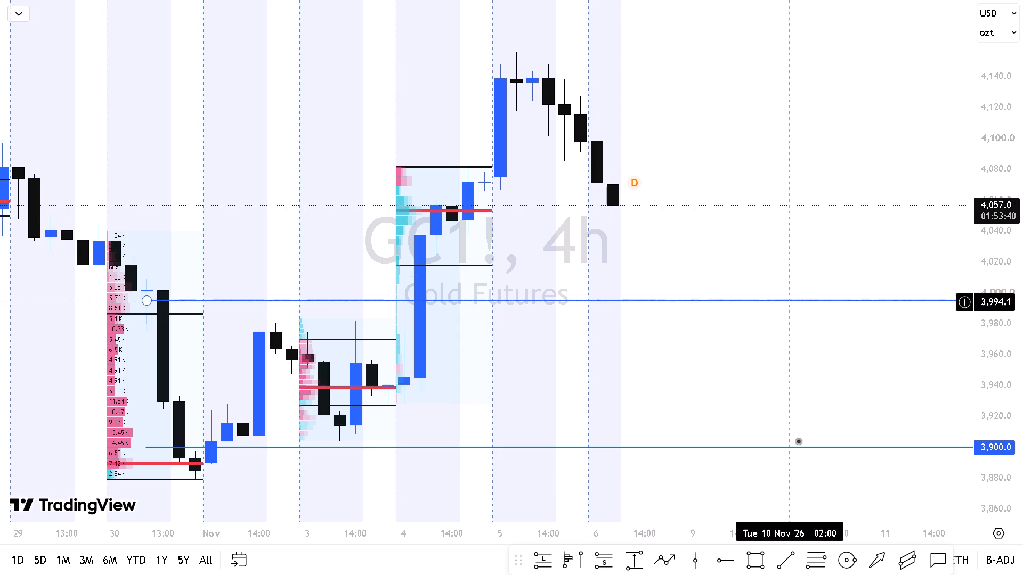
pyautogui.click(568, 557)
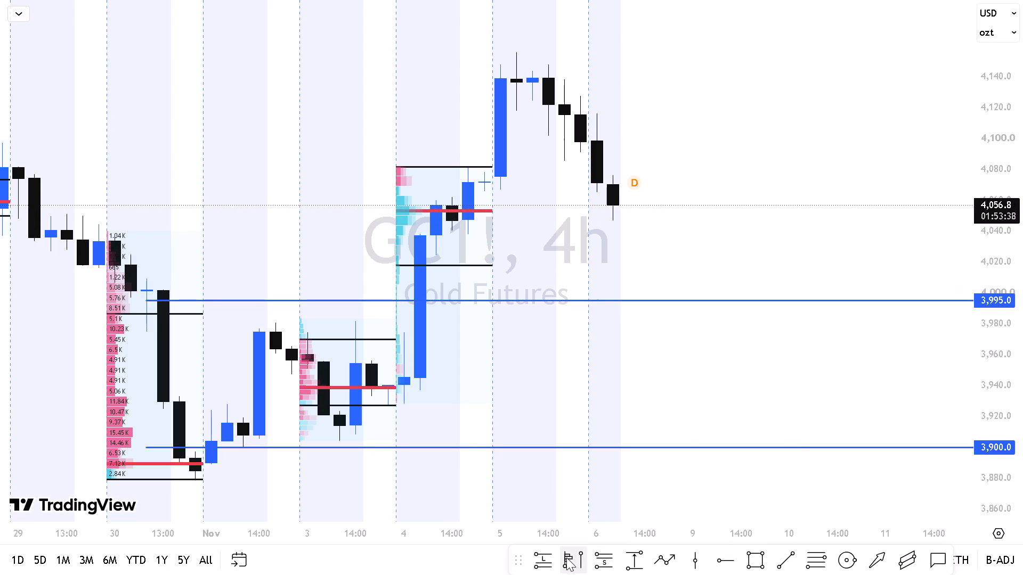
pyautogui.click(501, 74)
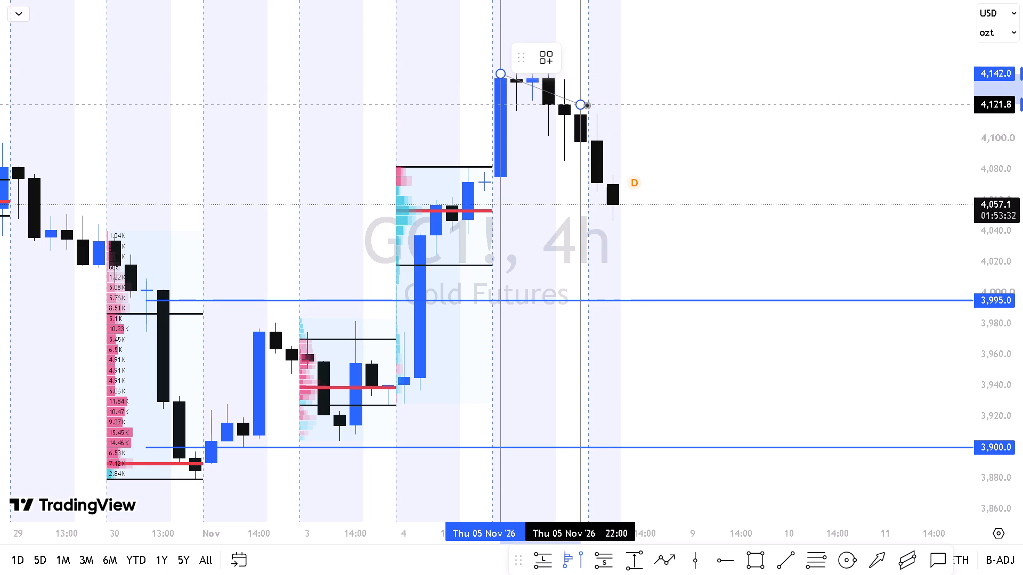
pyautogui.click(585, 104)
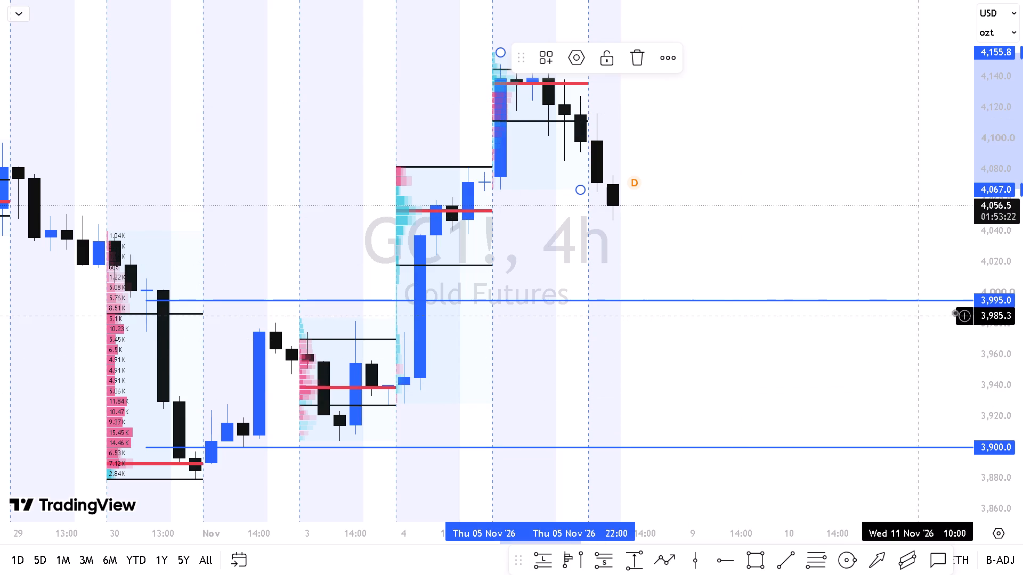
# Examine the 4 and 5 November volume profiles and their levels against the latest gold futures candles.
pyautogui.scroll(3, 990, 316)
pyautogui.scroll(-1, 990, 316)
pyautogui.scroll(2, 990, 315)
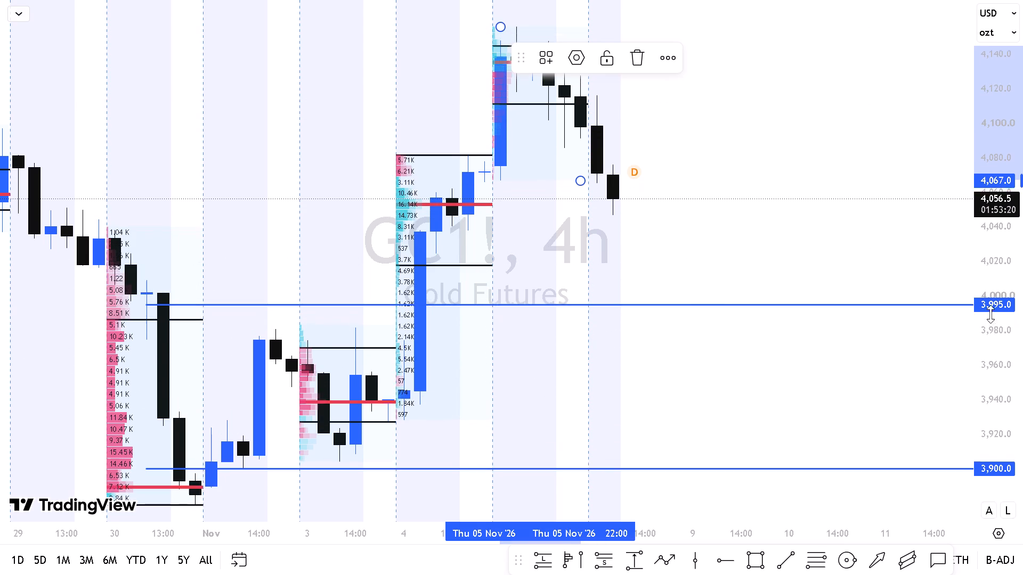
pyautogui.scroll(1, 990, 314)
pyautogui.scroll(1, 833, 304)
pyautogui.moveTo(753, 228); pyautogui.dragTo(729, 299)
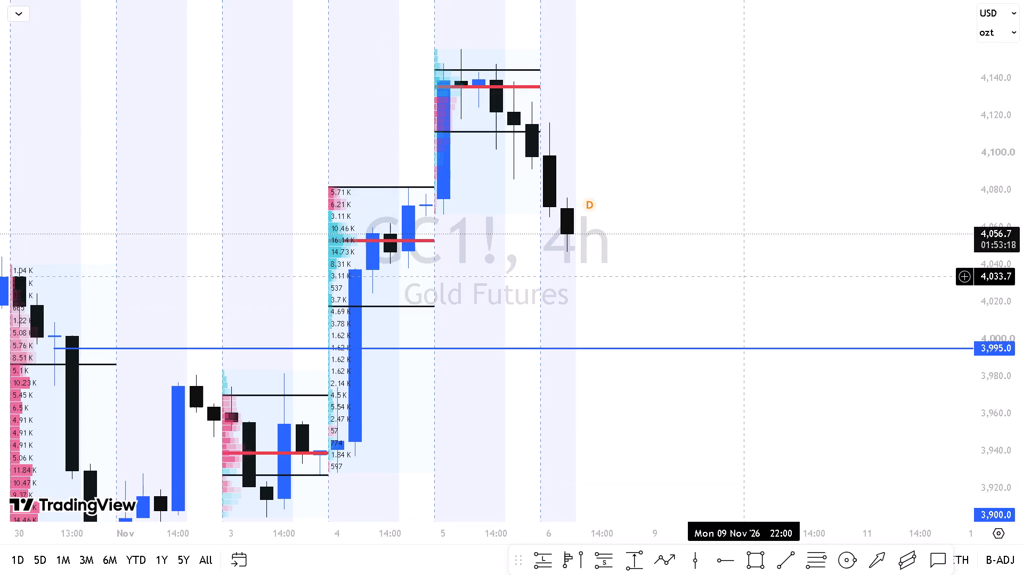
pyautogui.moveTo(729, 299); pyautogui.dragTo(718, 315)
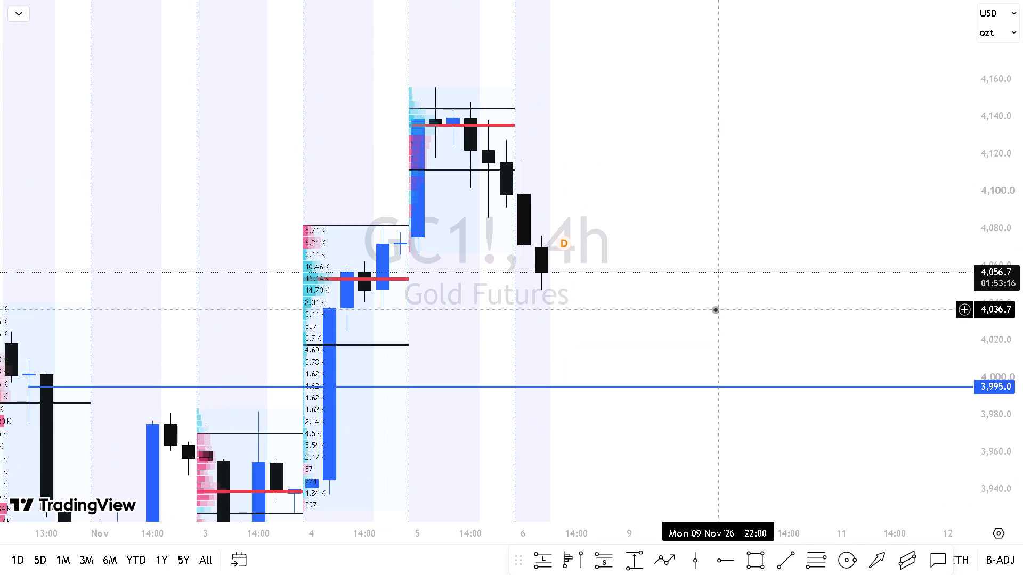
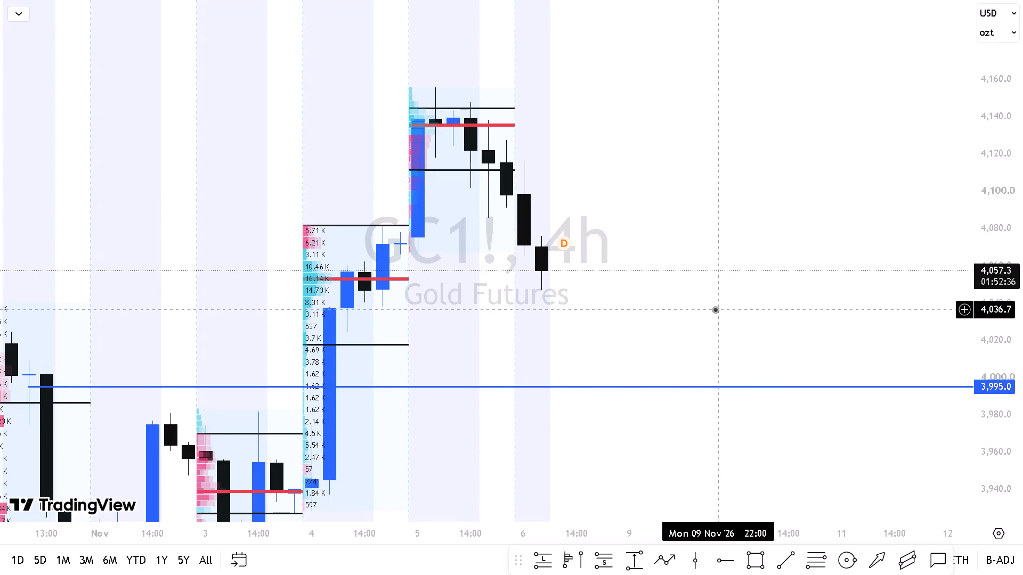
# Switch the 4-hour chart from gold futures to the Gold Spot symbol XAUUSD.
pyautogui.press('space')
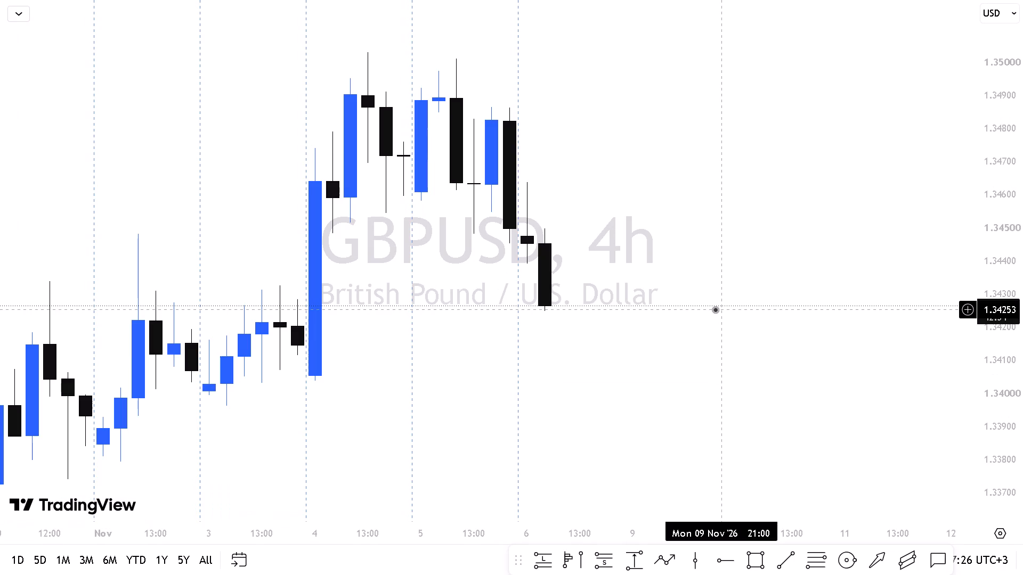
pyautogui.press('space')
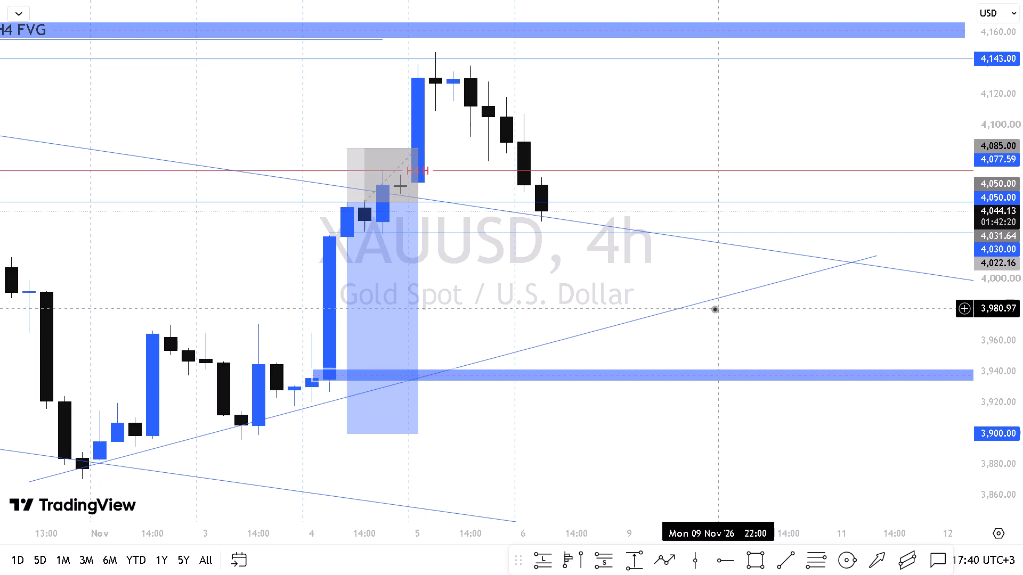
# Reset the chart view and examine recent 4-hour gold spot candles against the descending channel, rising trend line and marked levels.
pyautogui.rightClick(590, 288)
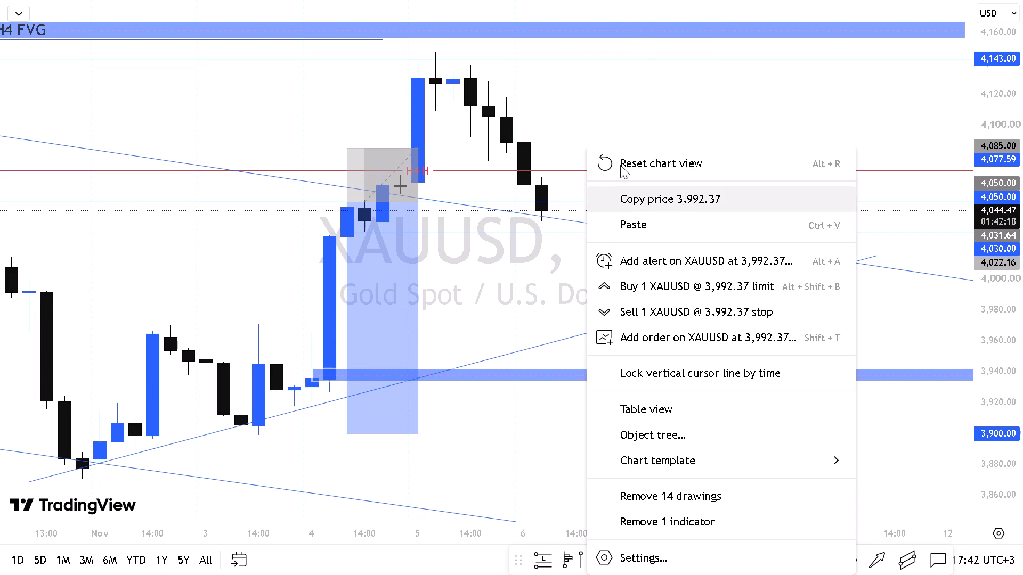
pyautogui.click(620, 166)
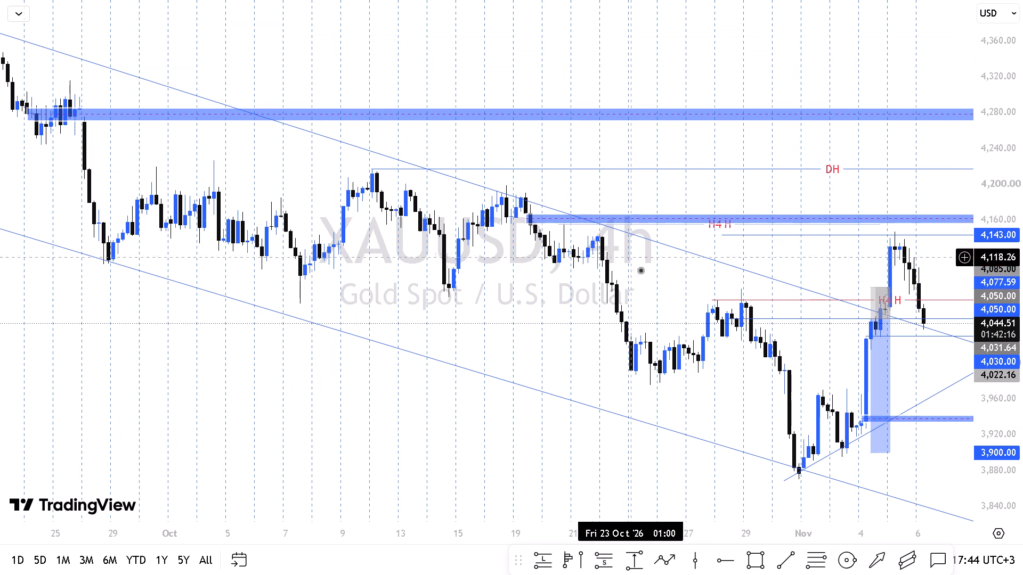
pyautogui.moveTo(646, 277); pyautogui.dragTo(351, 290)
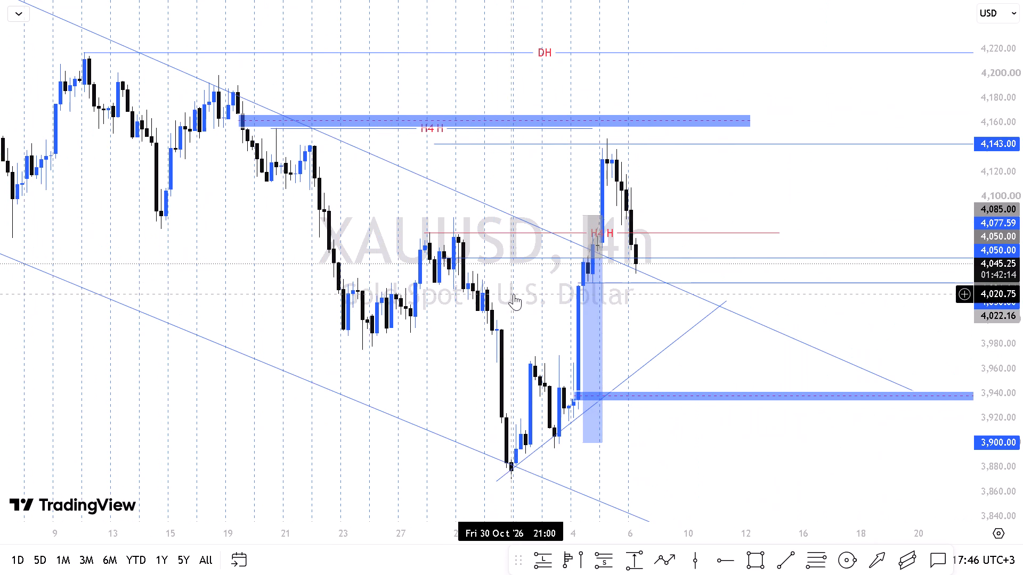
pyautogui.moveTo(524, 286); pyautogui.dragTo(515, 289)
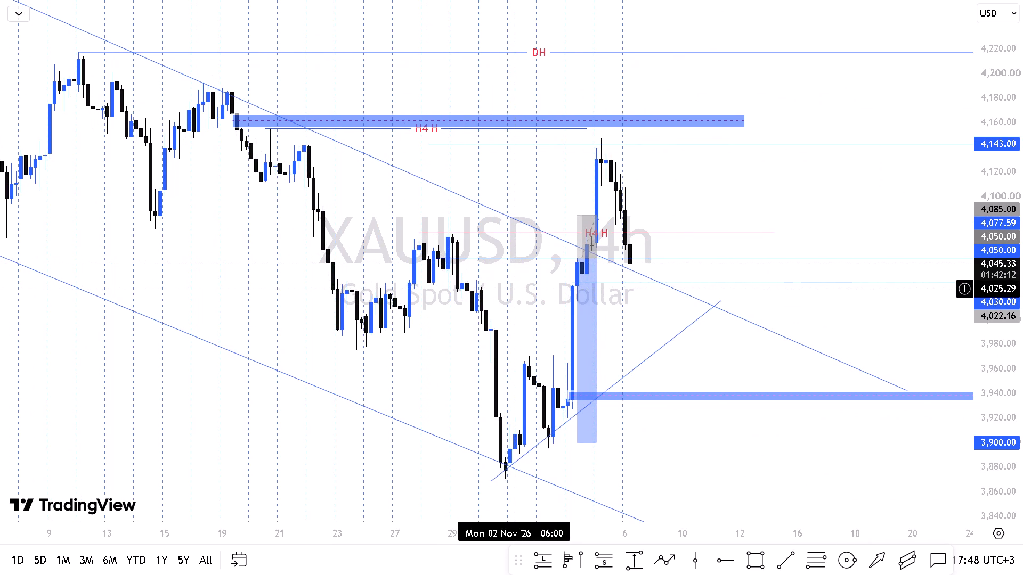
pyautogui.moveTo(515, 289); pyautogui.dragTo(390, 268)
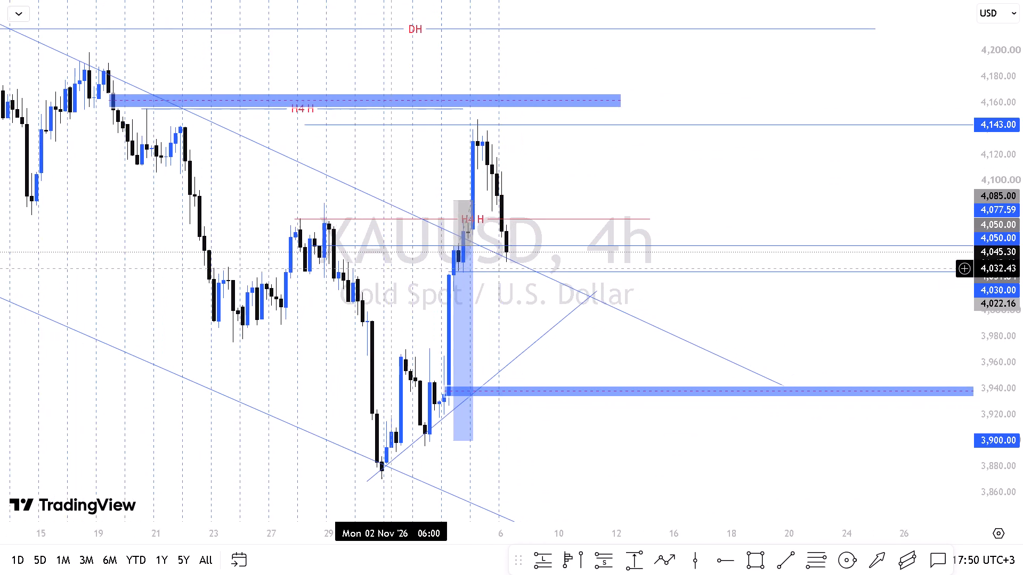
pyautogui.moveTo(390, 268); pyautogui.dragTo(385, 268)
pyautogui.moveTo(385, 268); pyautogui.dragTo(396, 246)
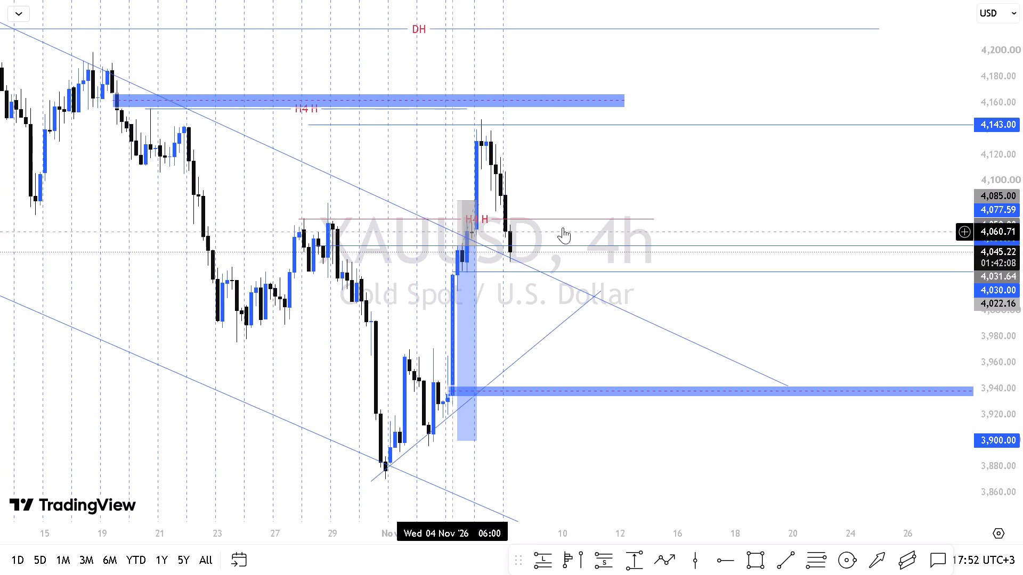
pyautogui.scroll(-2, 1004, 188)
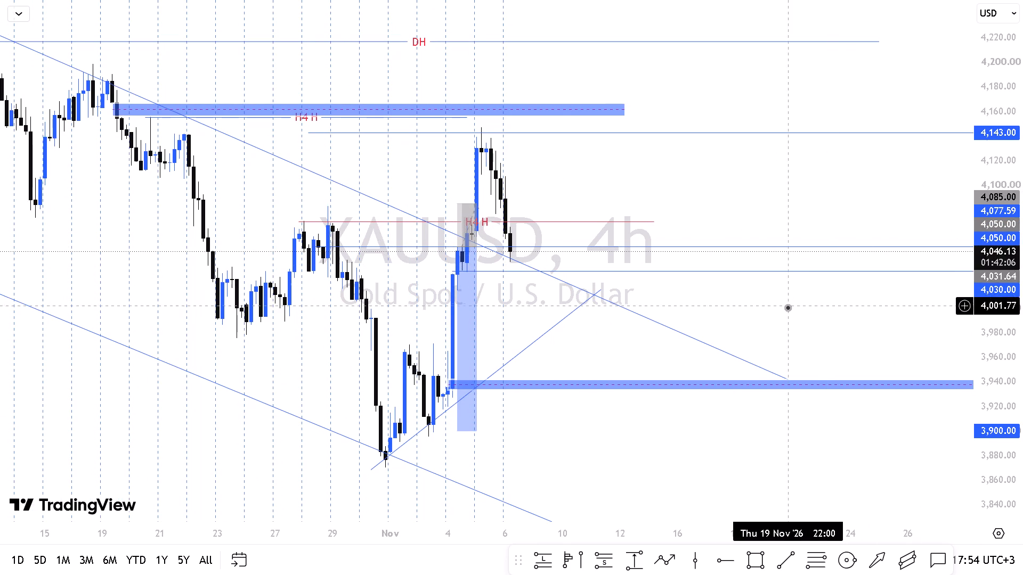
pyautogui.moveTo(786, 308); pyautogui.dragTo(914, 191)
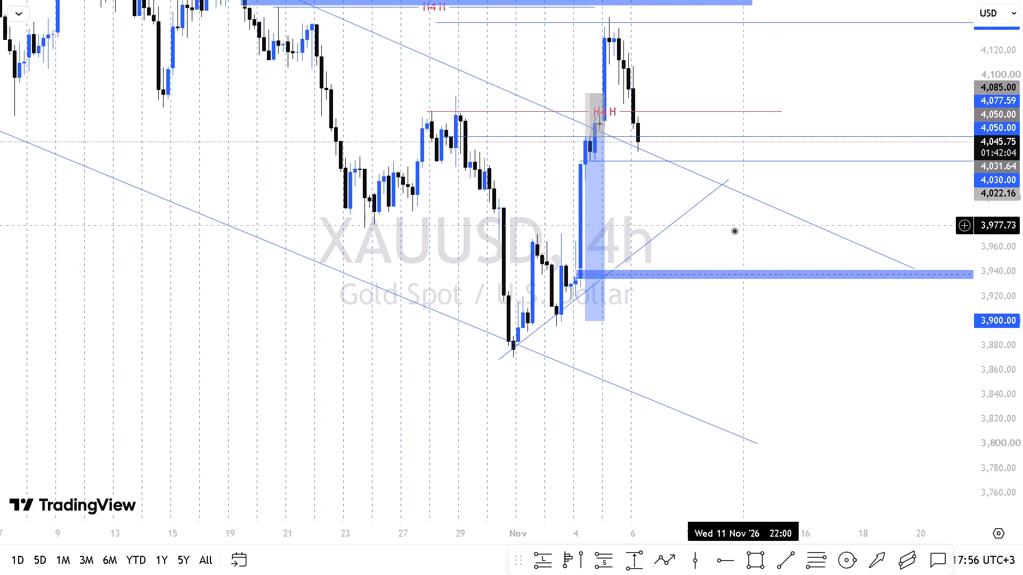
# Turn off session breaks in the events settings of the XAUUSD chart.
pyautogui.rightClick(732, 229)
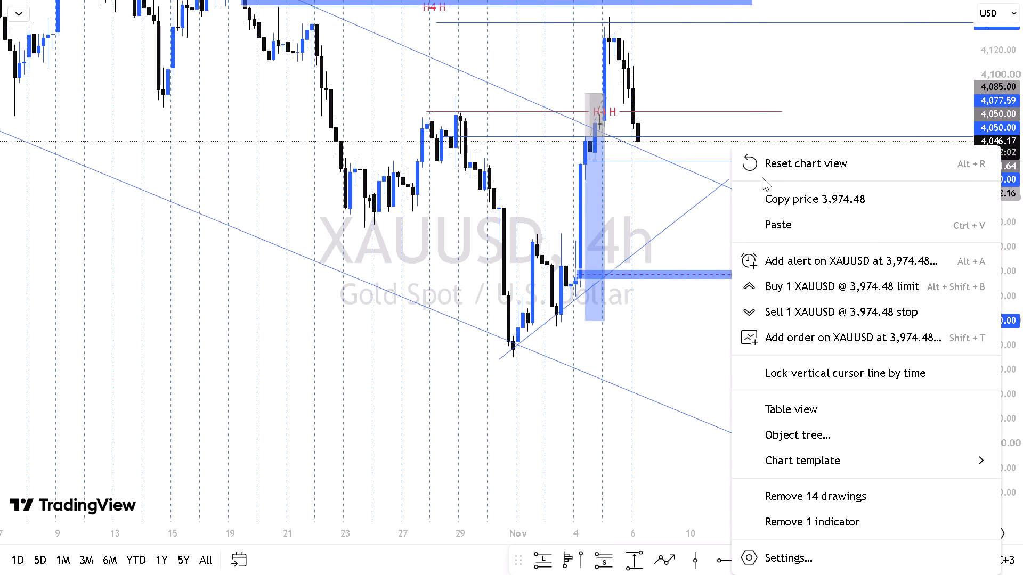
pyautogui.click(773, 556)
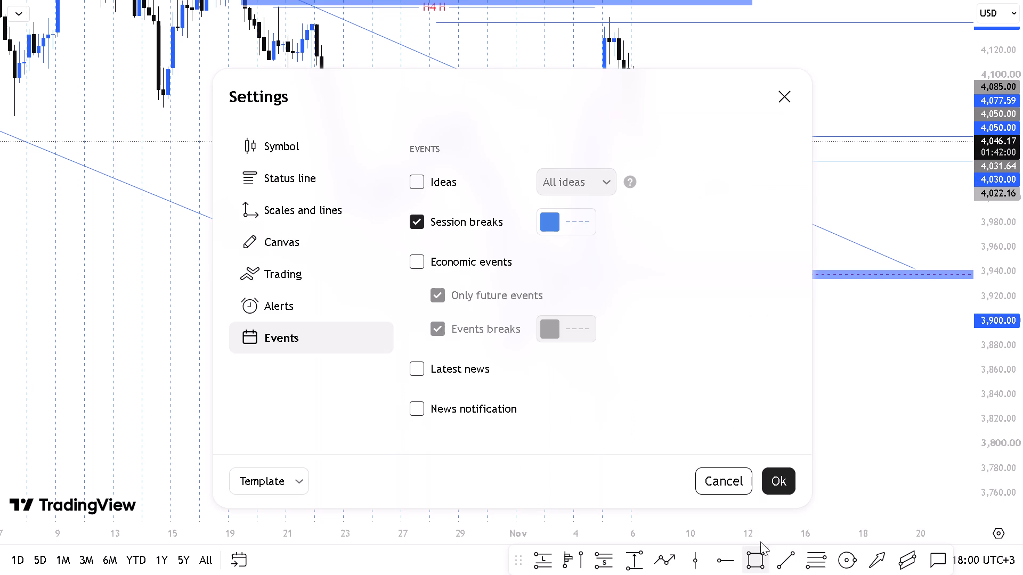
pyautogui.click(416, 221)
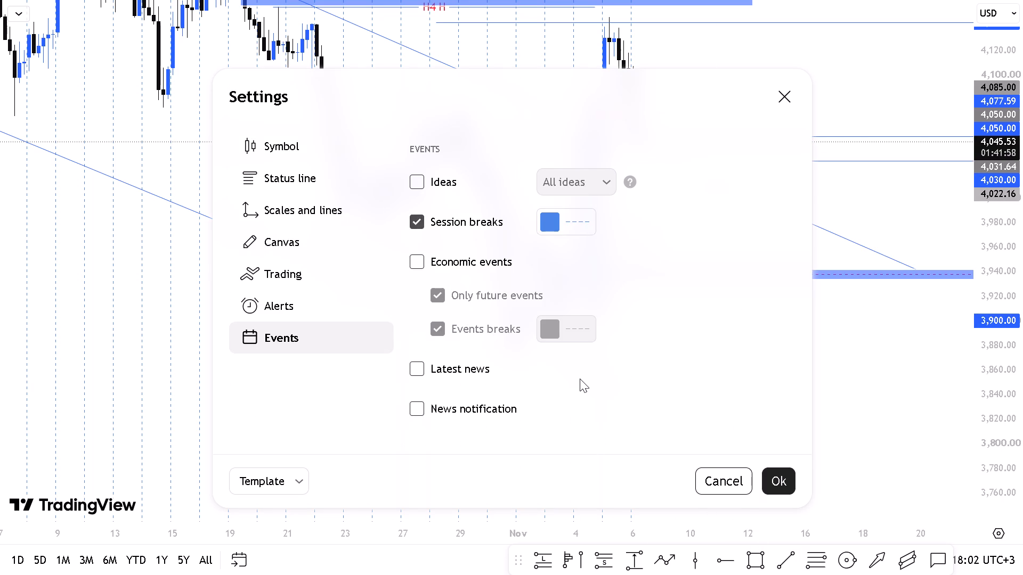
pyautogui.click(776, 480)
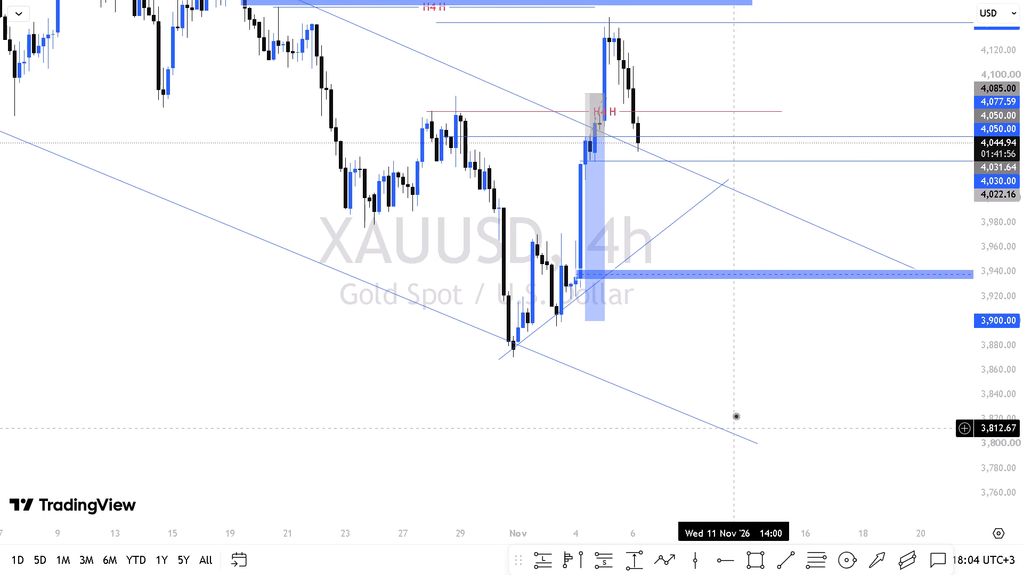
pyautogui.scroll(3, 733, 398)
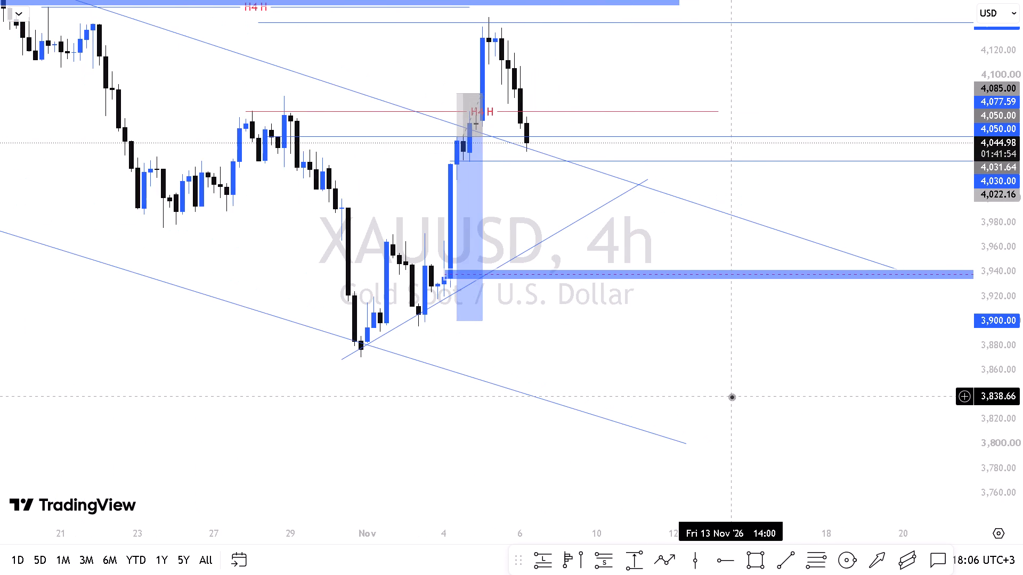
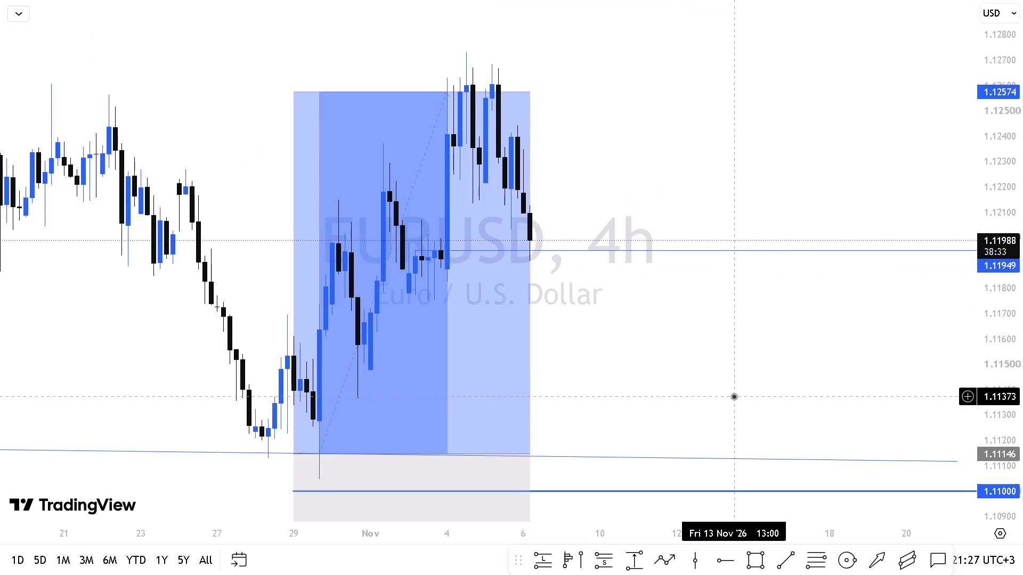
# Review the 4-hour charts of USDJPY, EURJPY, XAUUSD, USDCAD and GOLD one after another from the watchlist.
pyautogui.press('space')
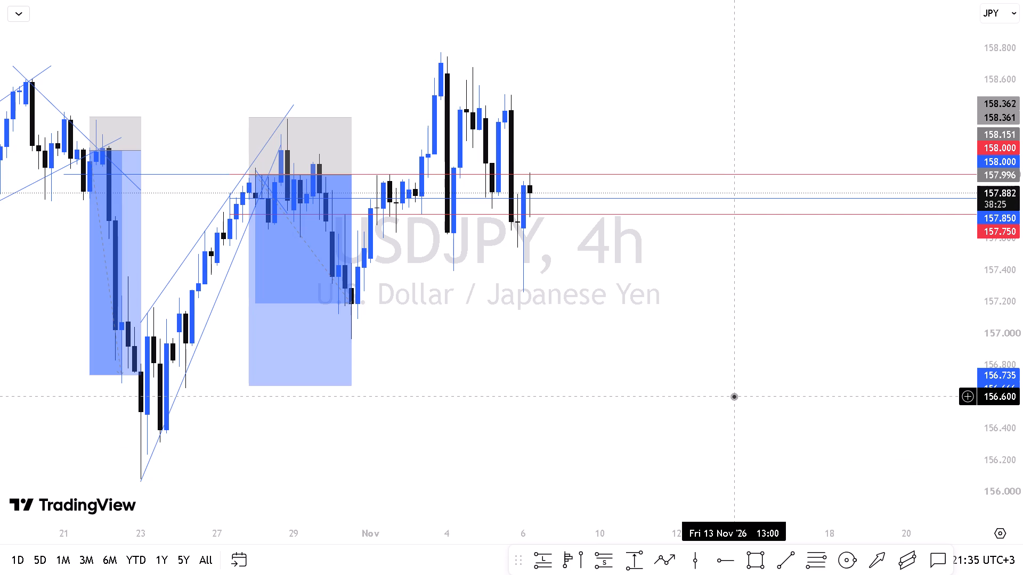
pyautogui.press('space')
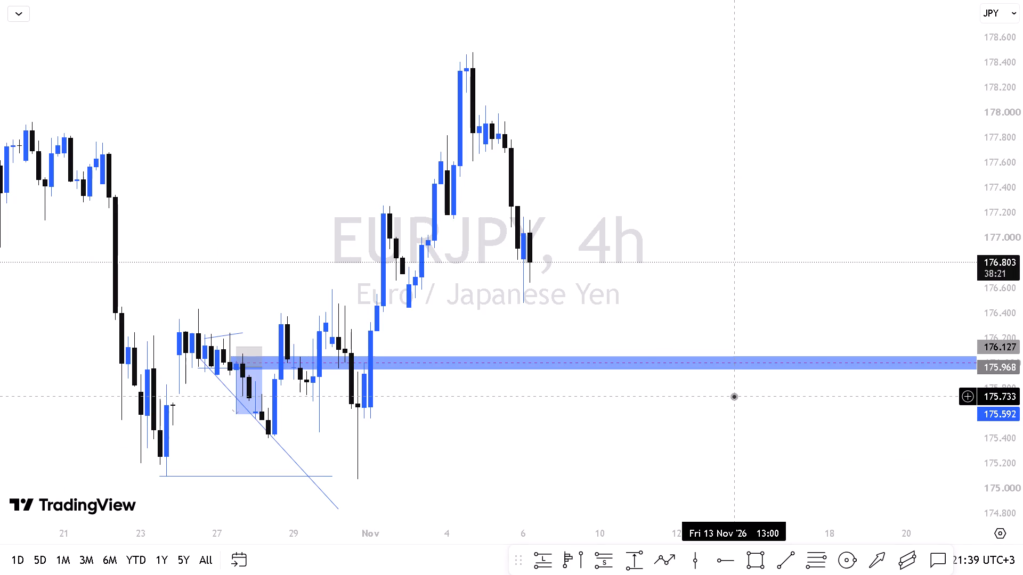
pyautogui.press('space')
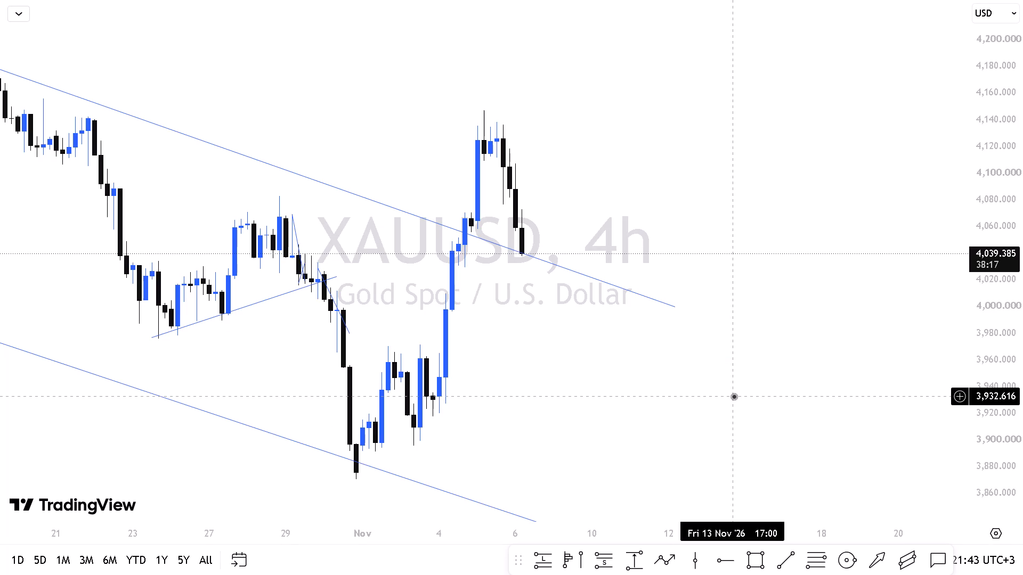
pyautogui.press('space')
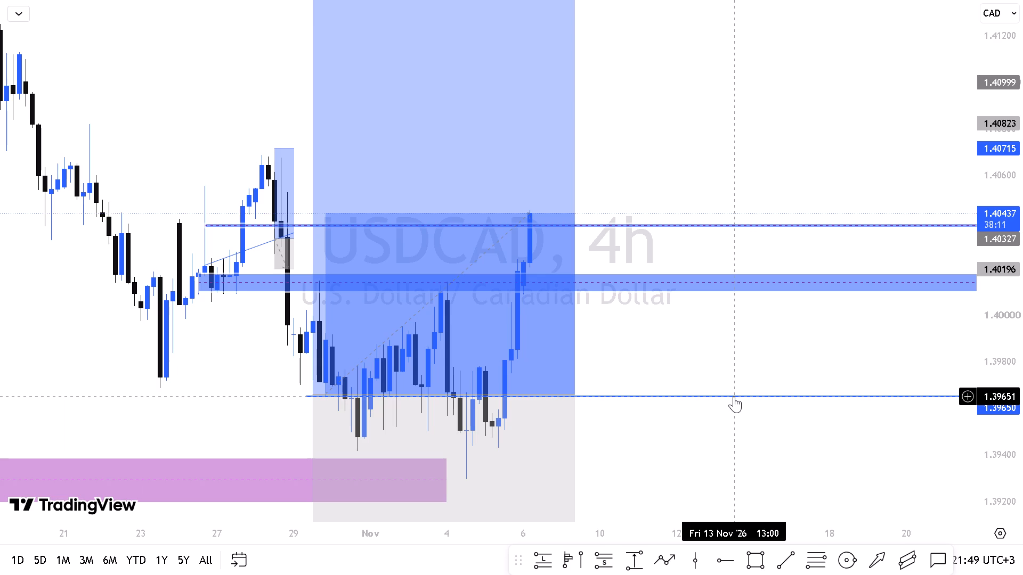
pyautogui.press('space')
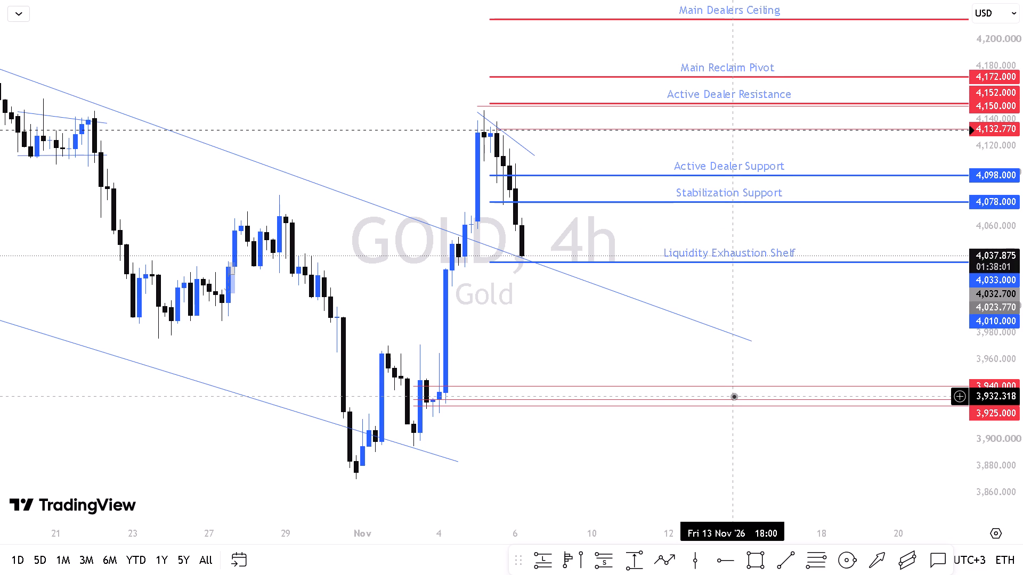
# Leave the full-screen chart view and switch from GOLD to the watchlist's Pepperstone Gold Spot symbol XAUUSD.
pyautogui.hotkey('shift', 'f')
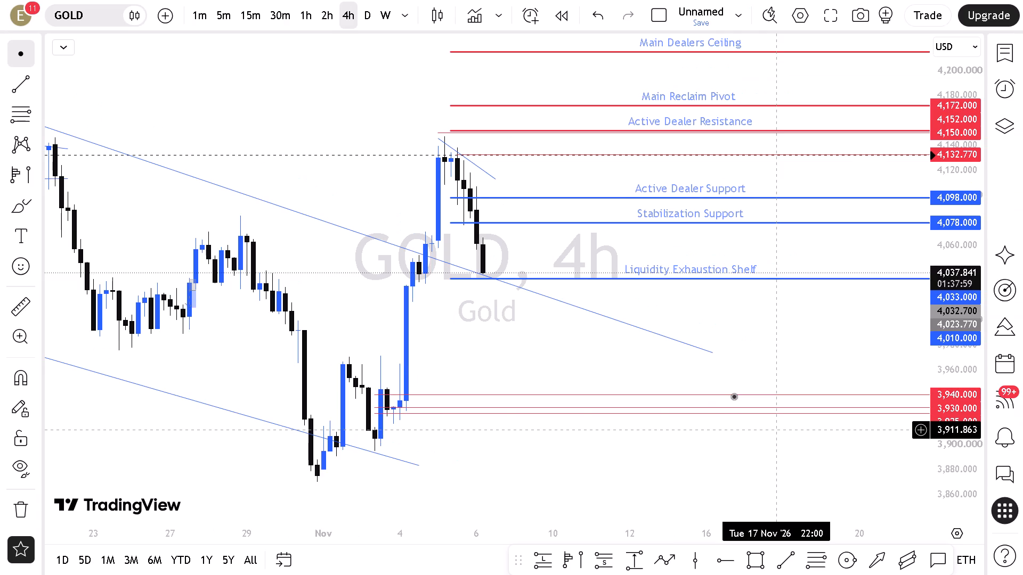
pyautogui.click(1004, 50)
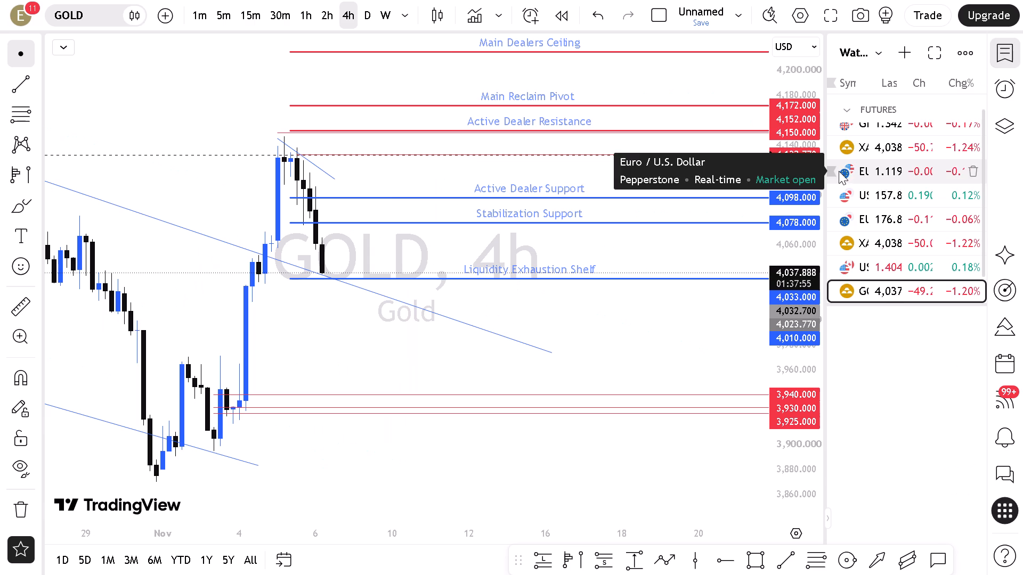
pyautogui.click(866, 147)
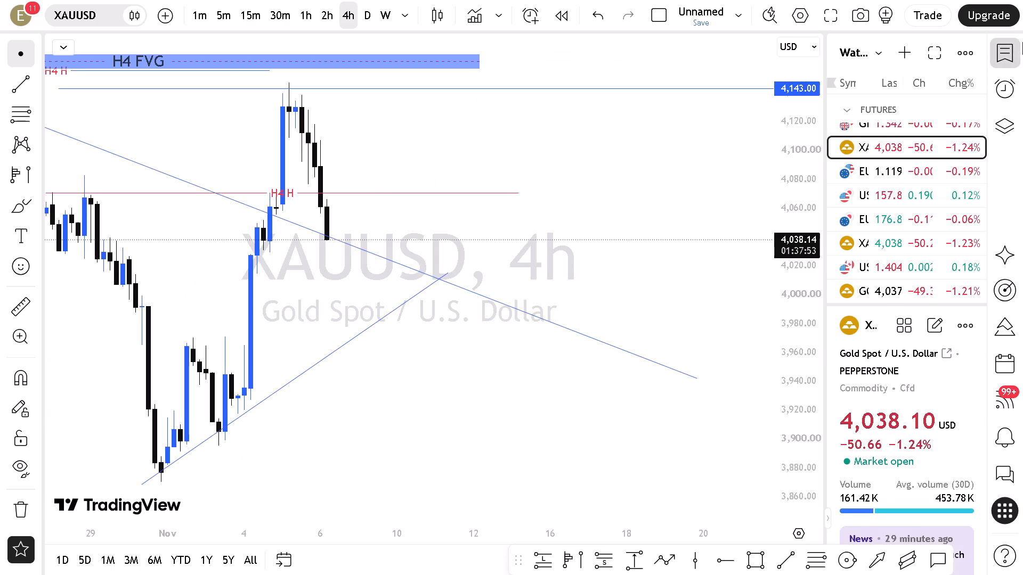
pyautogui.click(1022, 42)
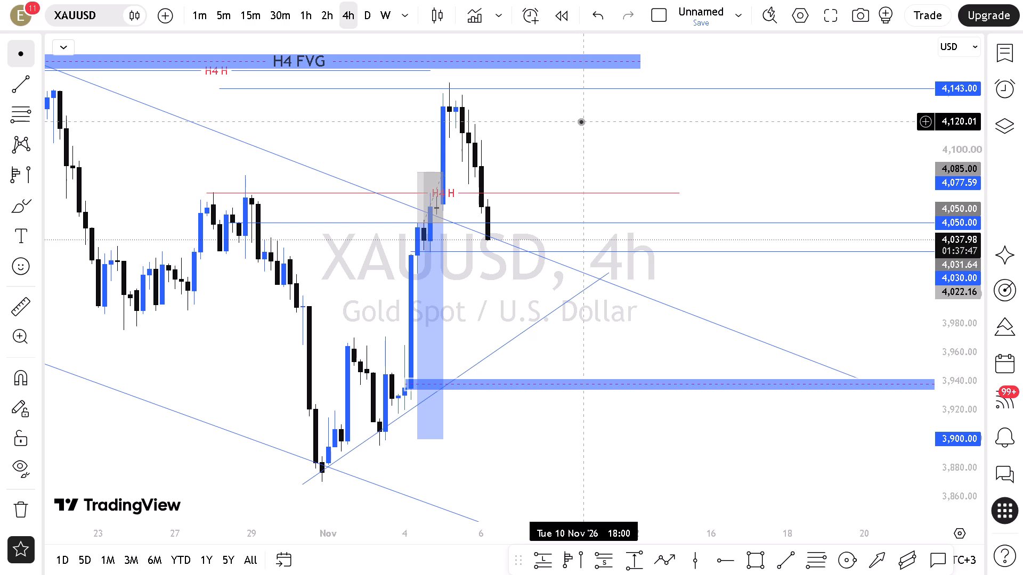
# Change the XAUUSD 4-hour chart type from candles to Line.
pyautogui.click(436, 13)
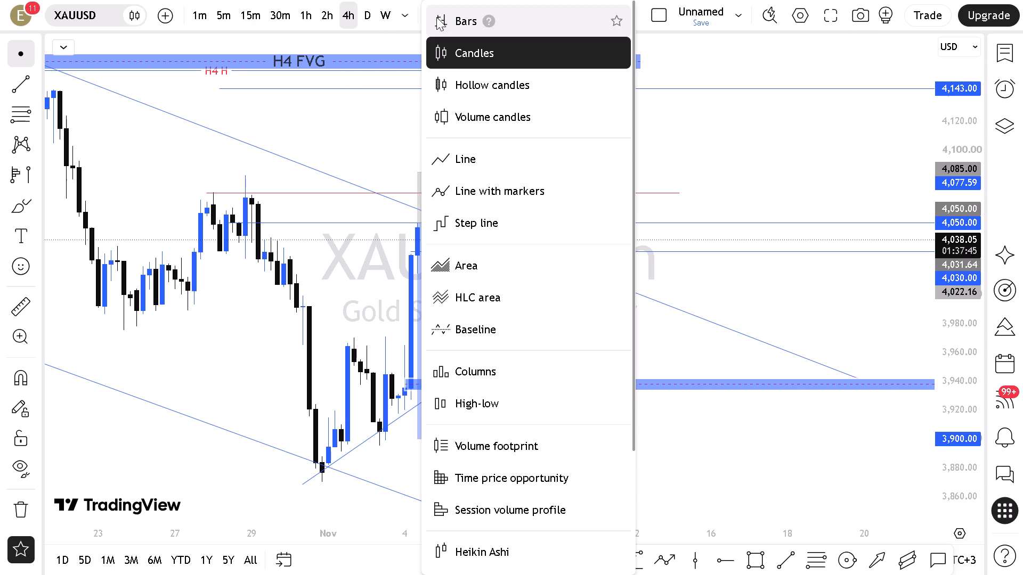
pyautogui.click(440, 154)
# Examine the 4-hour gold closing line from mid-September to November against the descending channel, H4 FVG zones and rising trend line.
pyautogui.moveTo(398, 136); pyautogui.dragTo(399, 137)
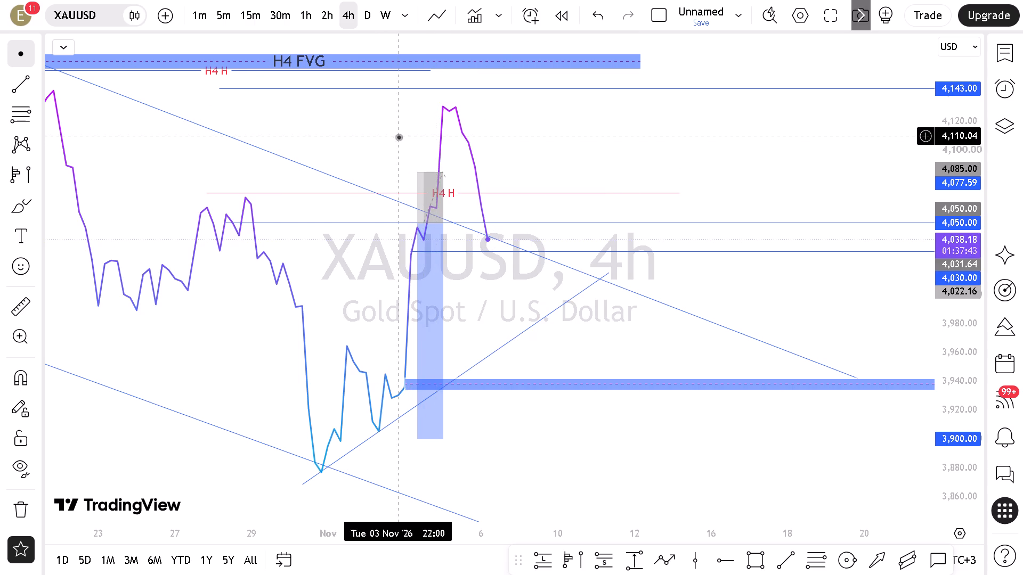
pyautogui.moveTo(399, 137); pyautogui.dragTo(594, 139)
pyautogui.moveTo(339, 159); pyautogui.dragTo(416, 295)
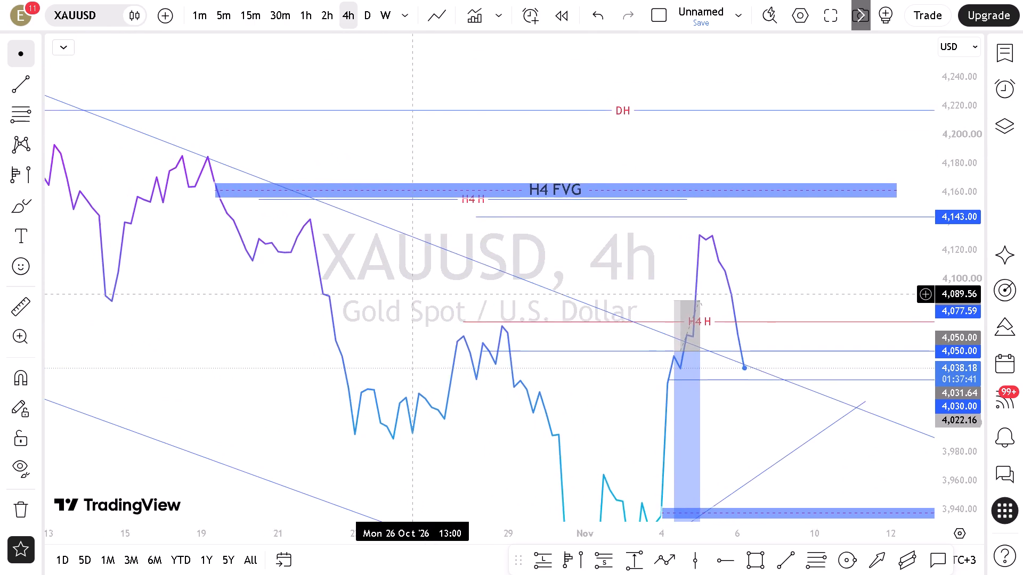
pyautogui.moveTo(416, 295); pyautogui.dragTo(460, 298)
pyautogui.moveTo(264, 308); pyautogui.dragTo(602, 374)
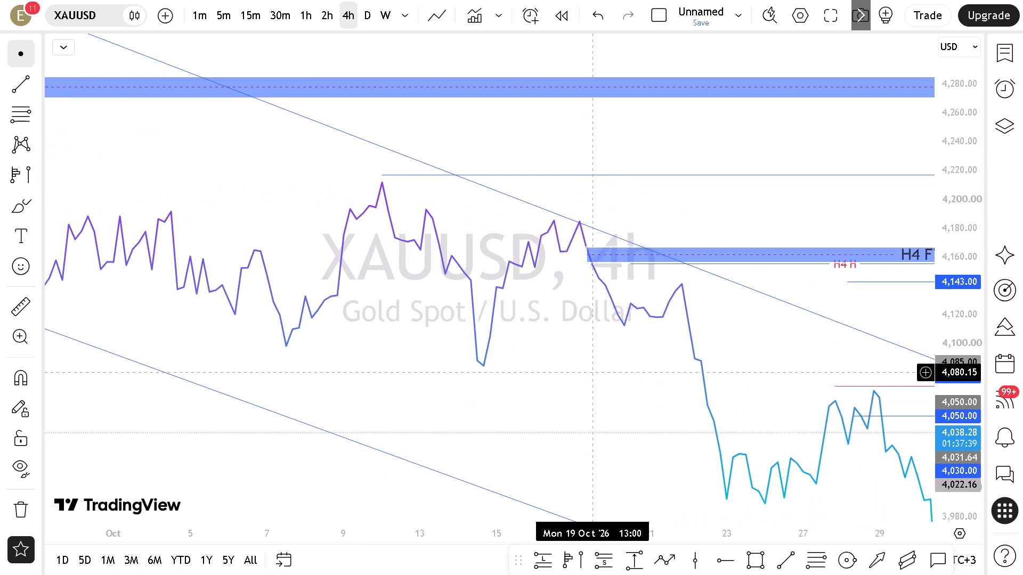
pyautogui.moveTo(602, 374); pyautogui.dragTo(686, 470)
pyautogui.moveTo(338, 357); pyautogui.dragTo(709, 463)
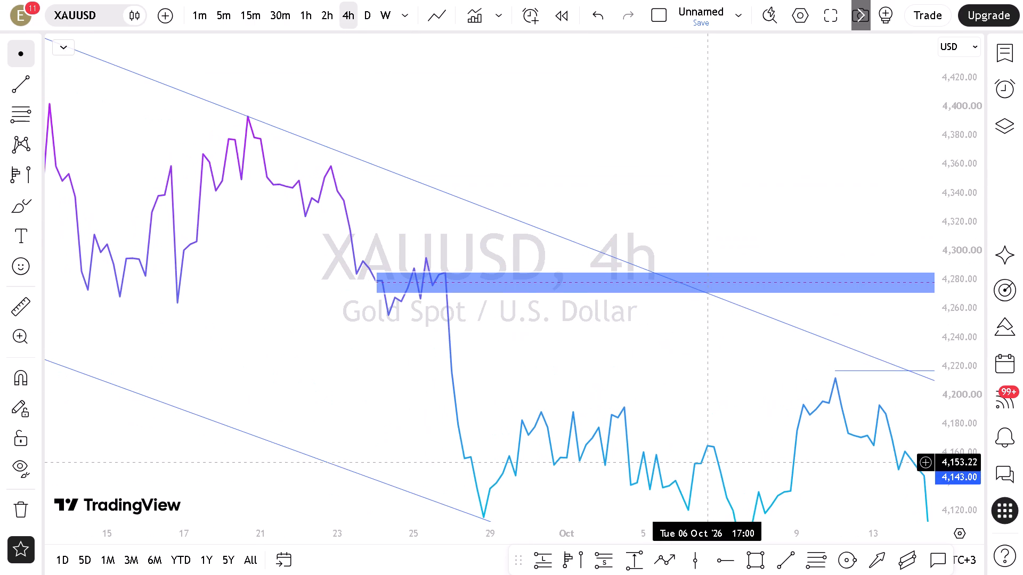
pyautogui.moveTo(709, 463); pyautogui.dragTo(310, 363)
pyautogui.moveTo(538, 431); pyautogui.dragTo(168, 141)
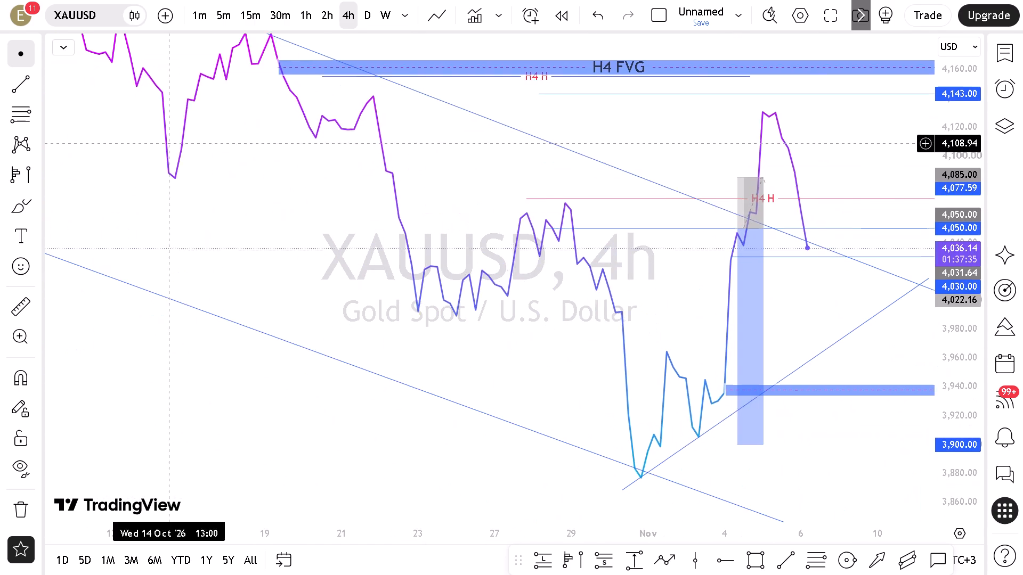
pyautogui.moveTo(168, 141); pyautogui.dragTo(168, 141)
pyautogui.moveTo(310, 216); pyautogui.dragTo(237, 224)
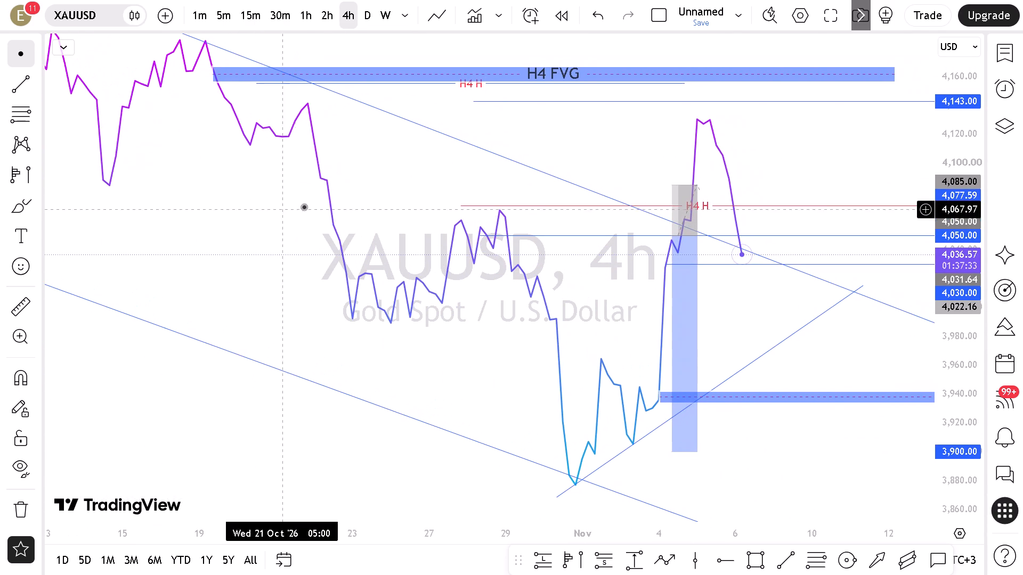
pyautogui.moveTo(342, 181); pyautogui.dragTo(314, 267)
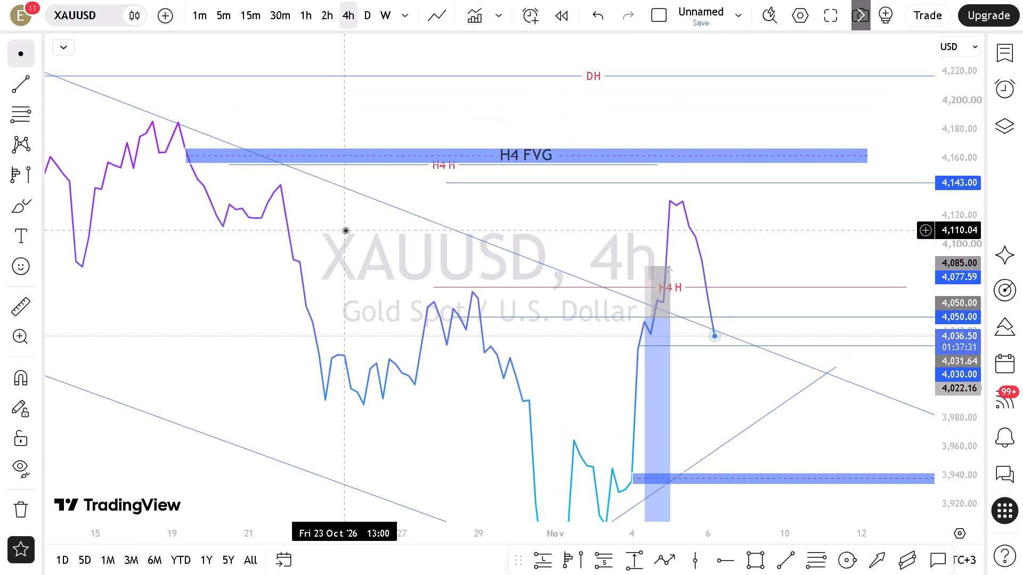
pyautogui.moveTo(345, 230); pyautogui.dragTo(217, 172)
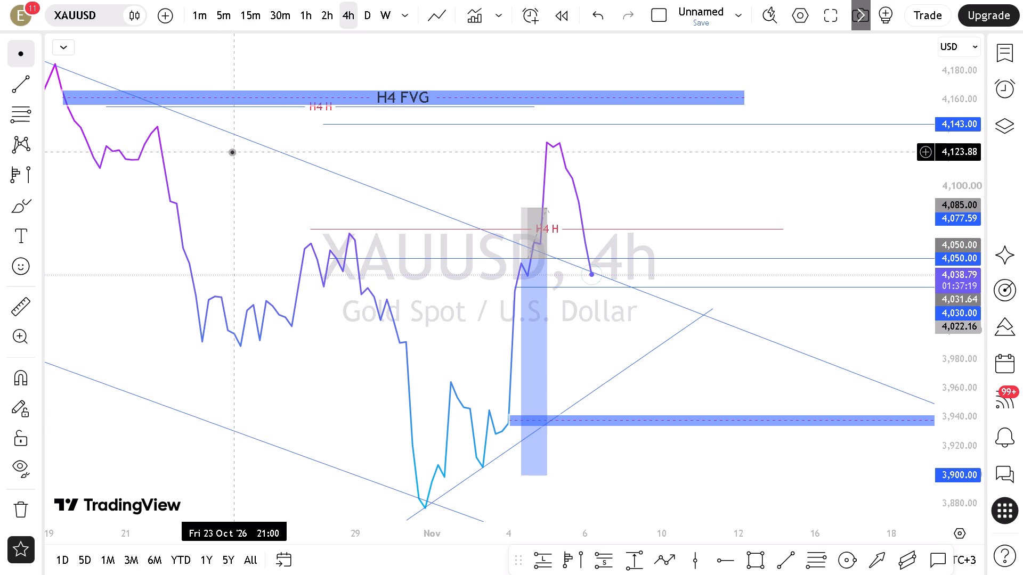
pyautogui.moveTo(394, 151); pyautogui.dragTo(287, 122)
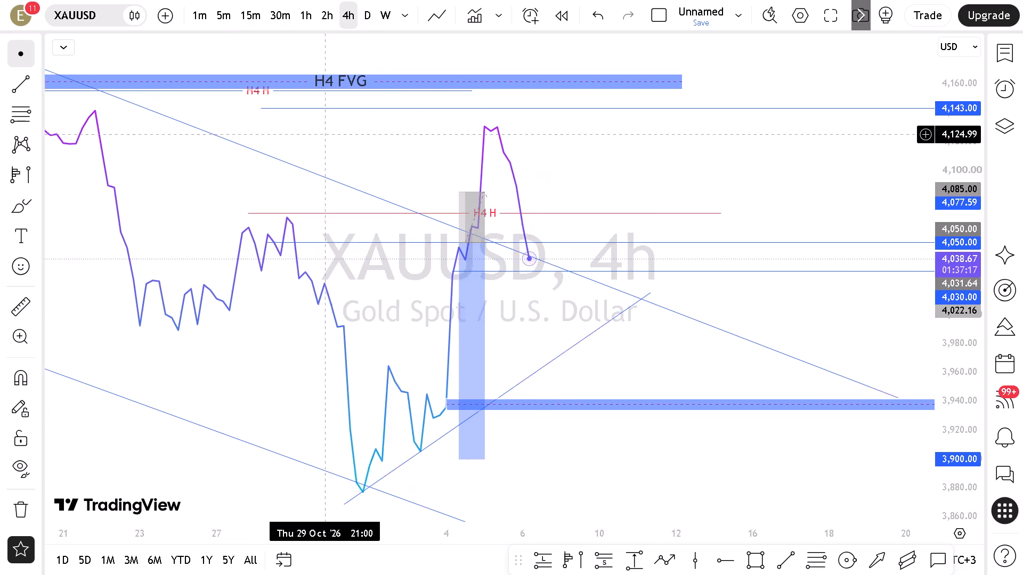
pyautogui.moveTo(287, 122); pyautogui.dragTo(236, 94)
pyautogui.click(236, 94)
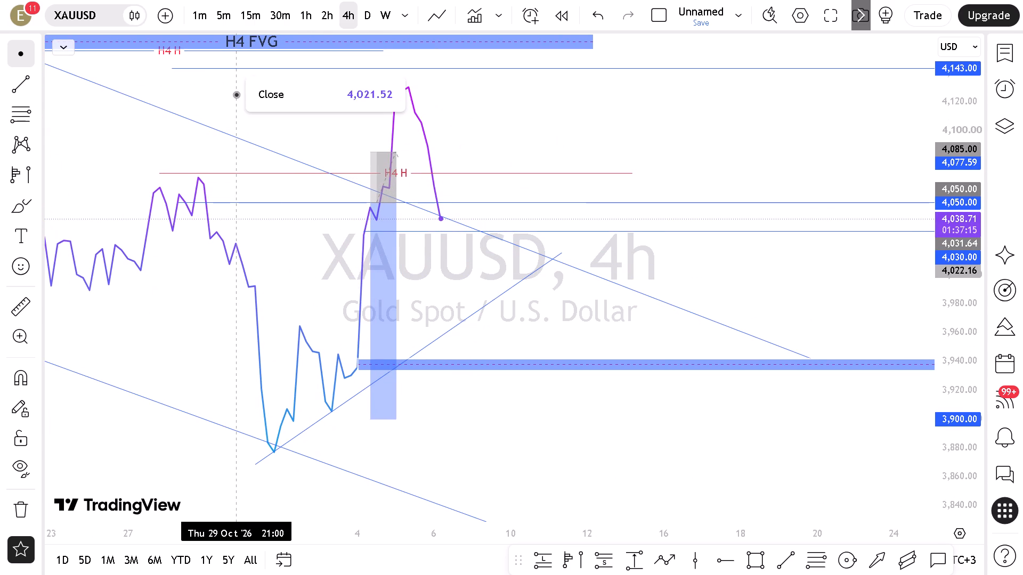
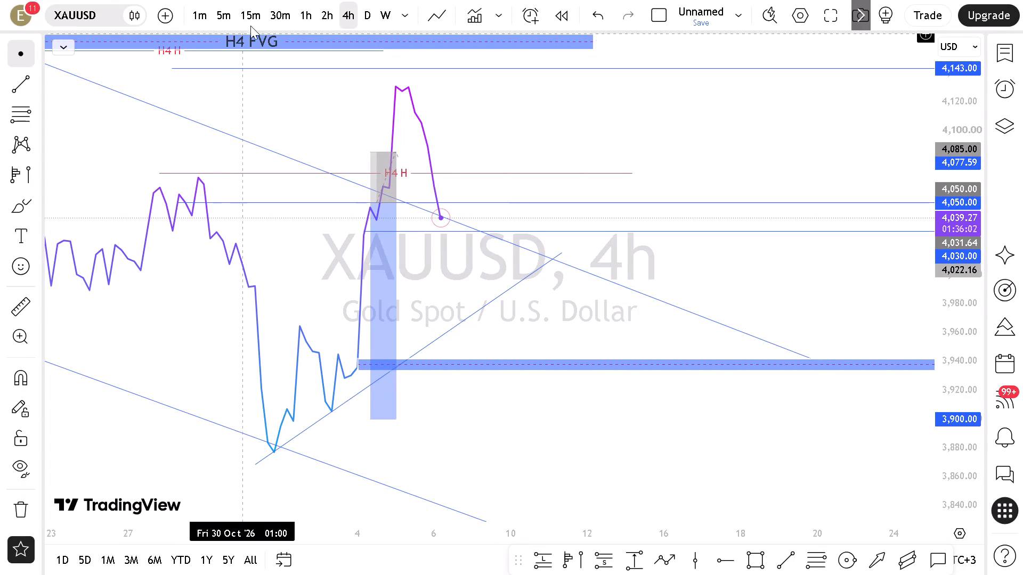
# Change the XAUUSD 4-hour chart type from Line back to candles.
pyautogui.click(434, 9)
pyautogui.click(452, 61)
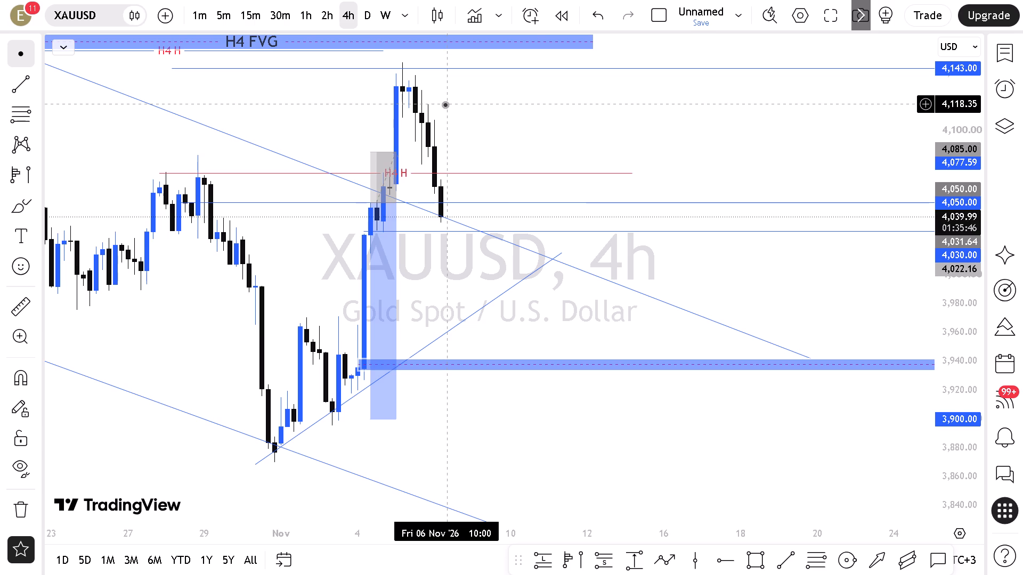
# Leave the full-screen view and maximize the browser window.
pyautogui.press('F11')
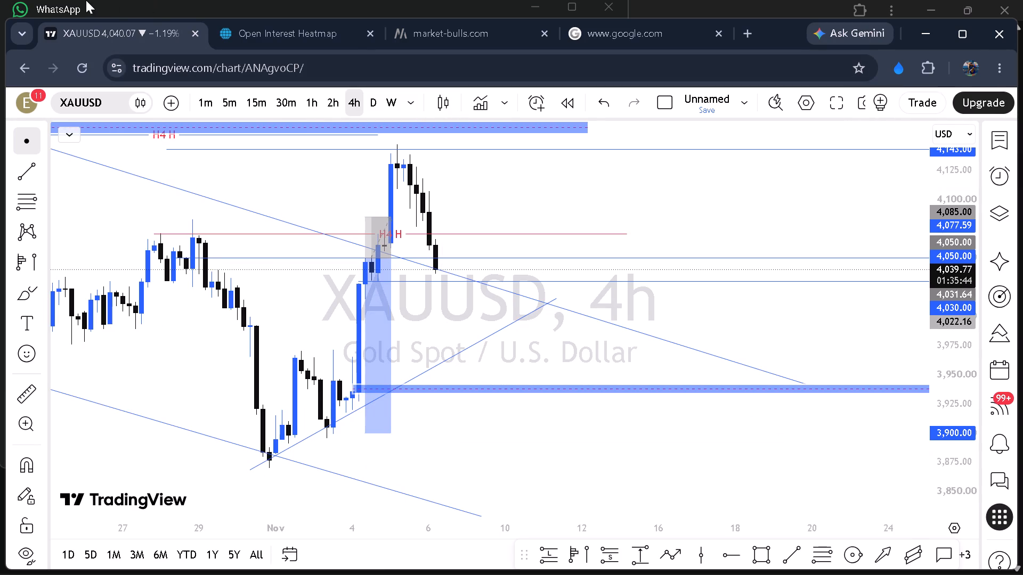
pyautogui.click(959, 31)
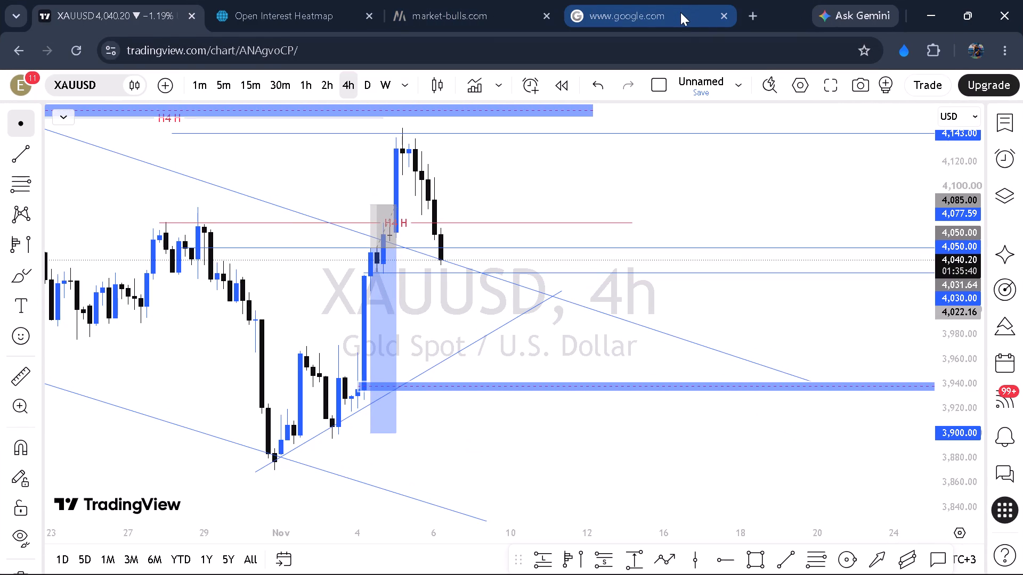
# Look through the open Google search, market-bulls.com and Open Interest Heatmap pages.
pyautogui.click(678, 12)
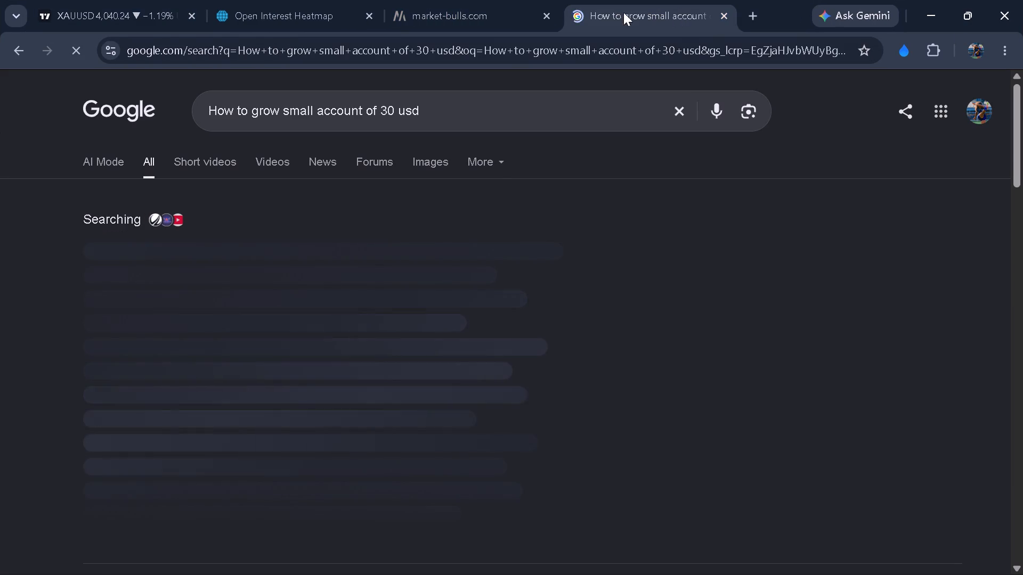
pyautogui.click(443, 0)
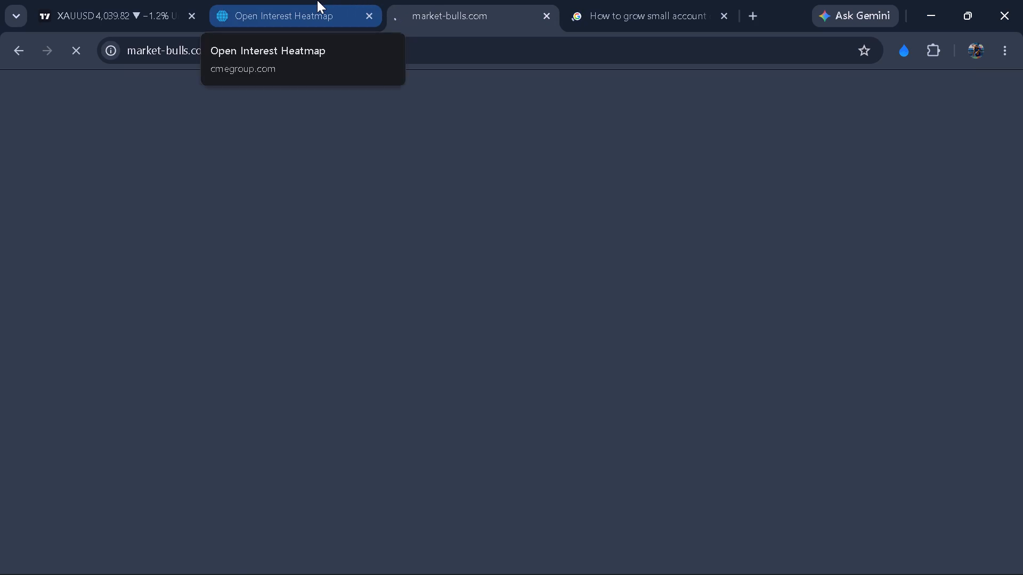
pyautogui.click(317, 0)
# Open barchart.com in a new tab and bring up the futures prices for the commodity Gold.
pyautogui.click(759, 15)
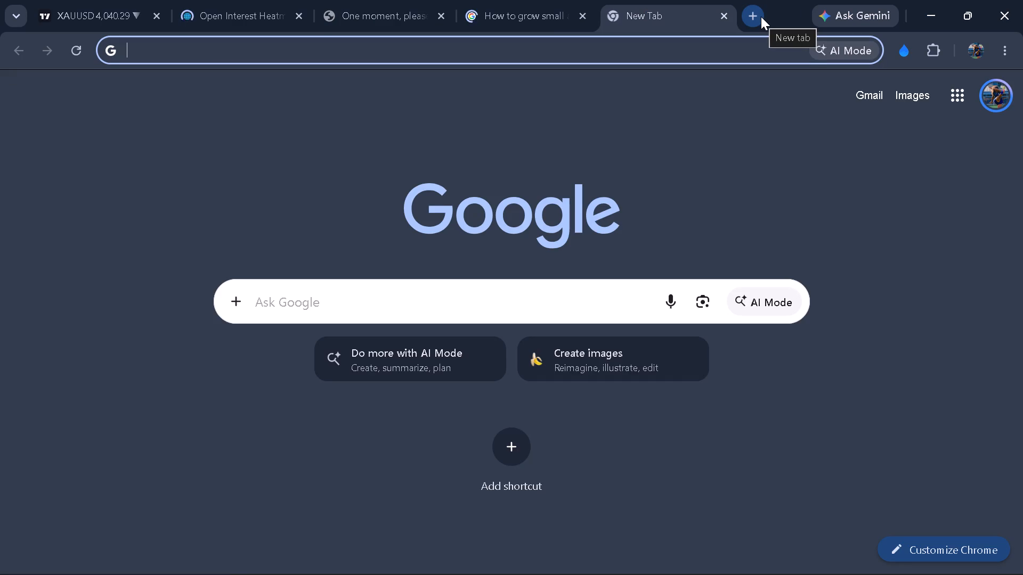
pyautogui.press('b')
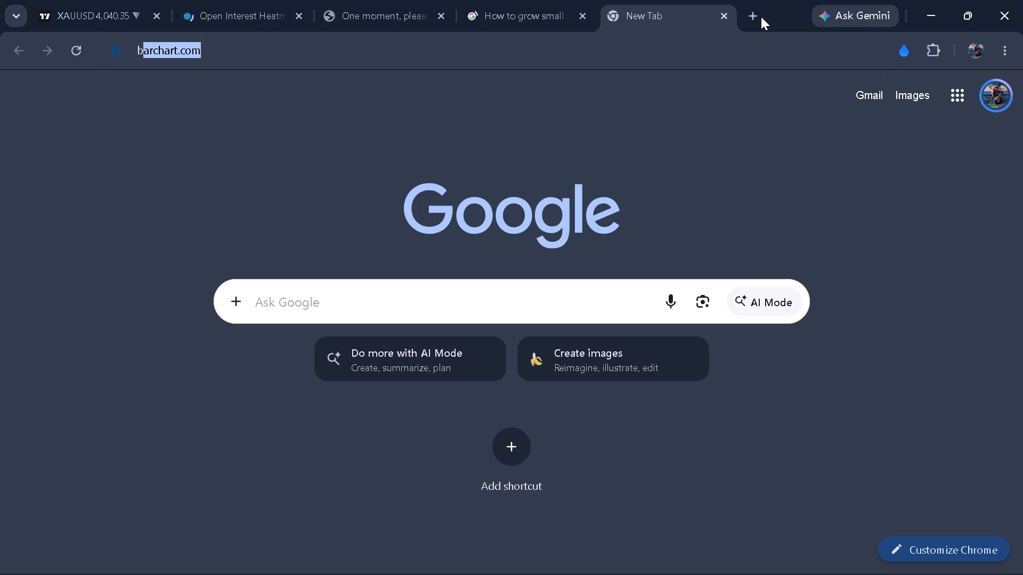
pyautogui.press('Return')
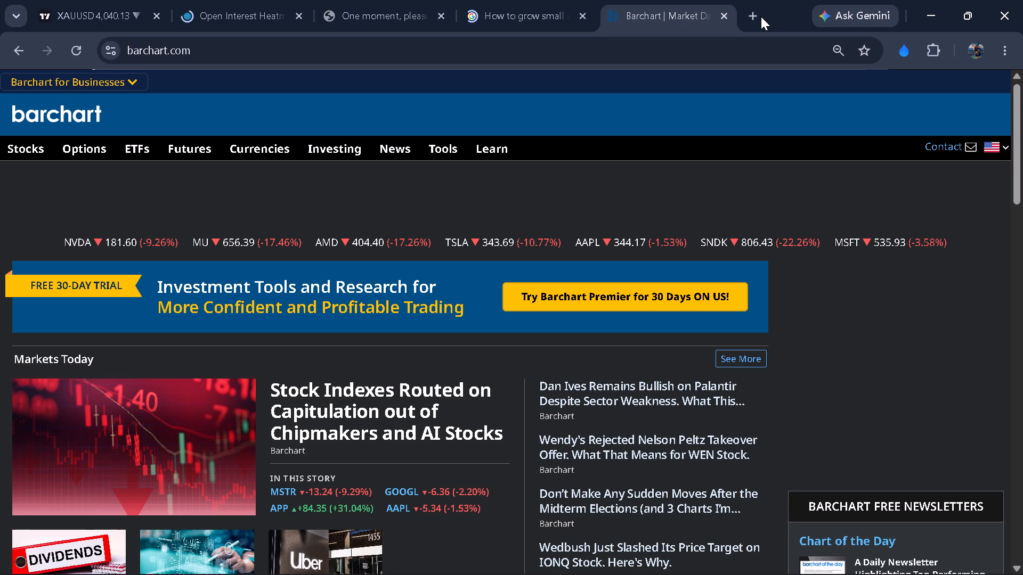
pyautogui.scroll(1, 760, 17)
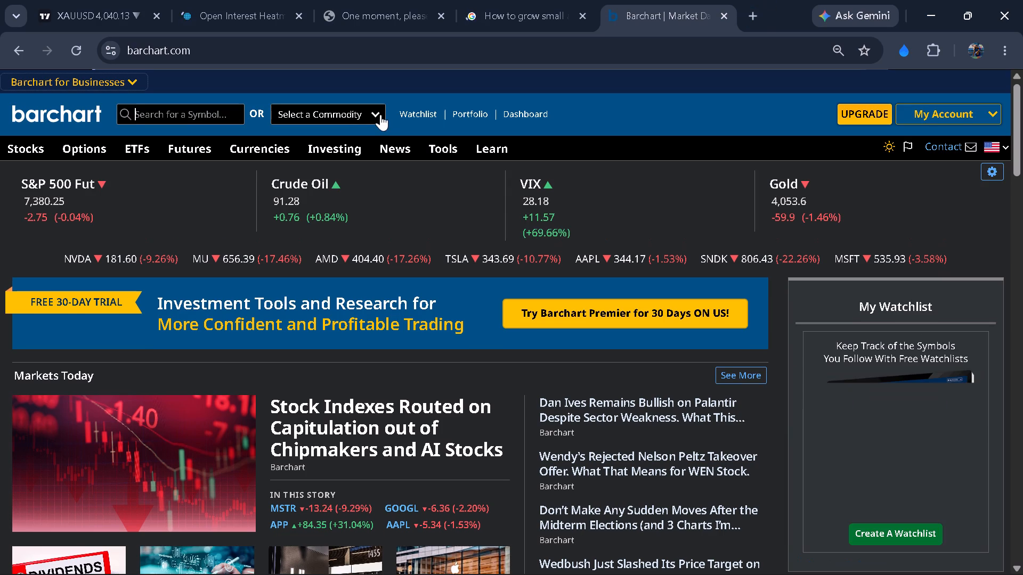
pyautogui.click(377, 115)
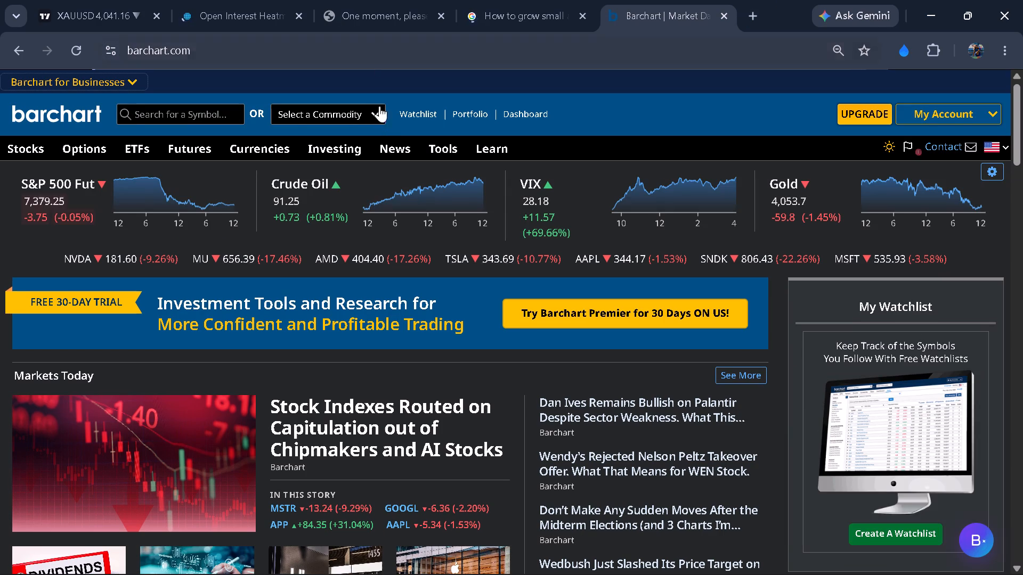
pyautogui.click(375, 113)
pyautogui.click(368, 114)
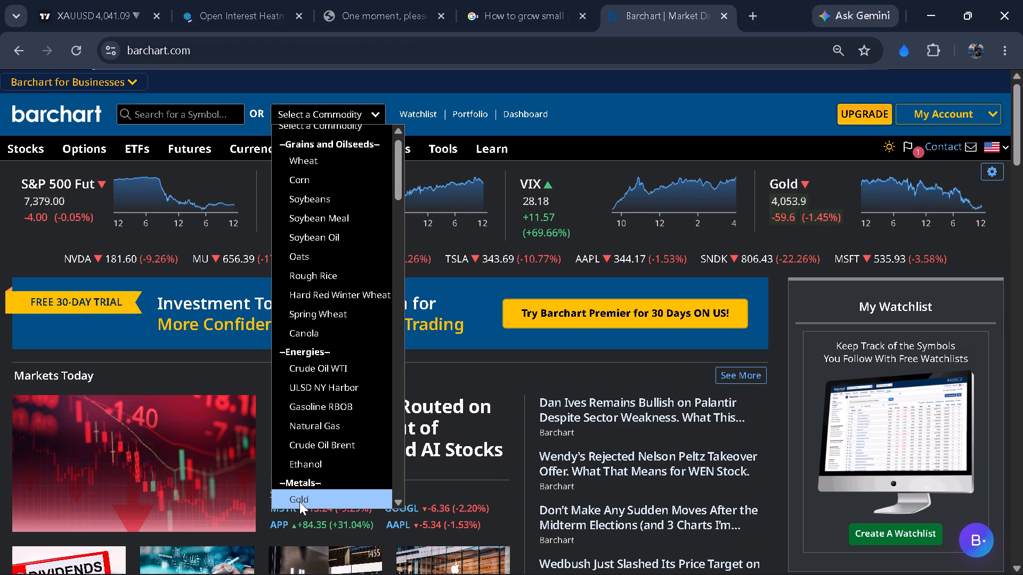
pyautogui.click(298, 501)
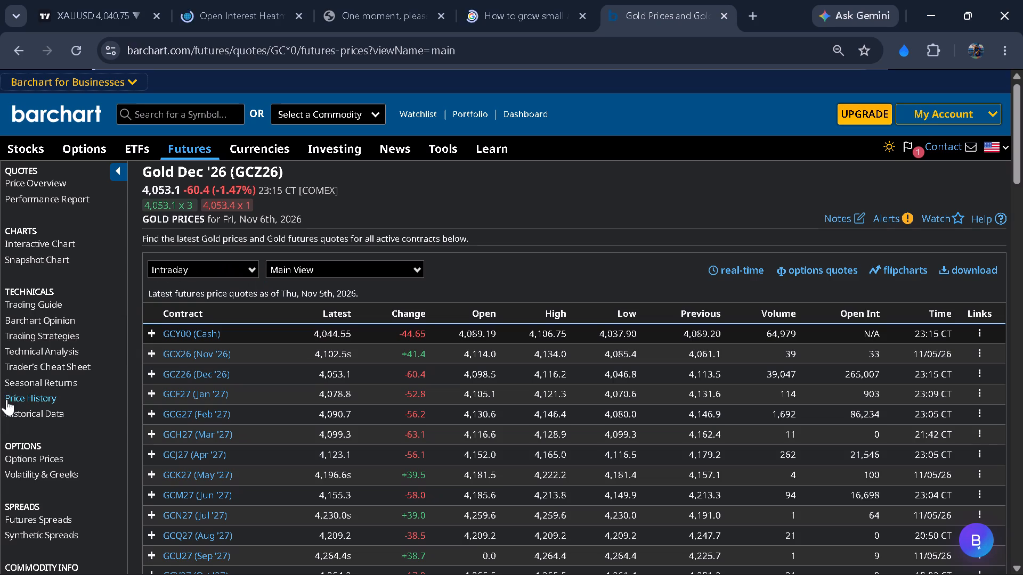
# Open Gold's Volatility & Greeks page and show Monday Weekly Options with 20 Strikes +/- in the Side-by-Side layout.
pyautogui.click(19, 474)
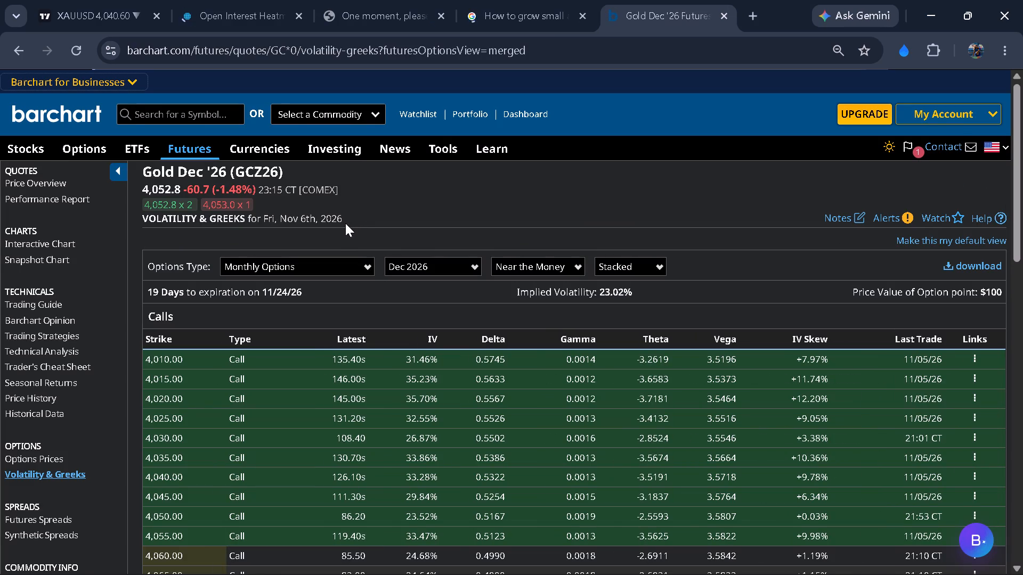
pyautogui.click(355, 264)
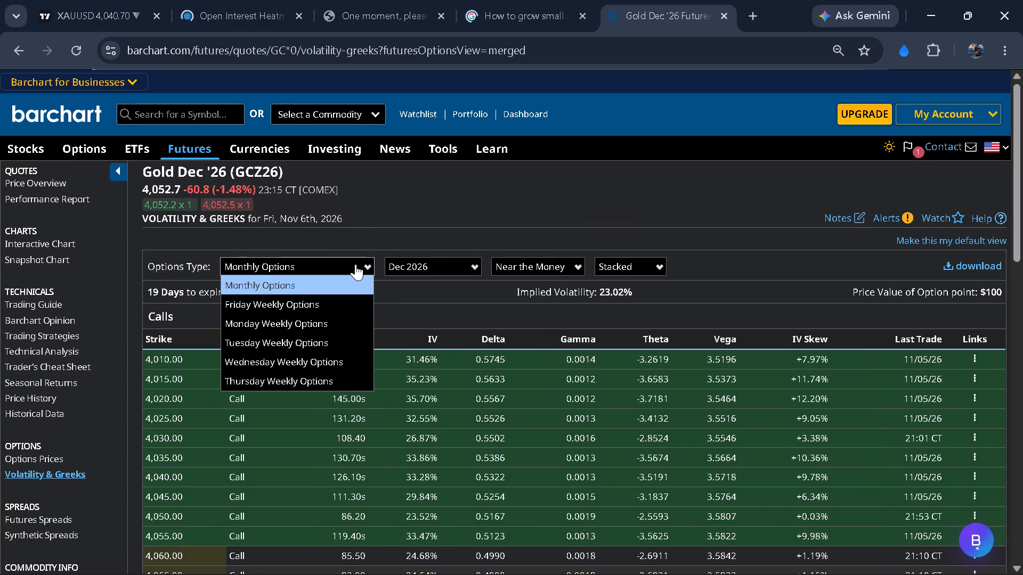
pyautogui.click(306, 328)
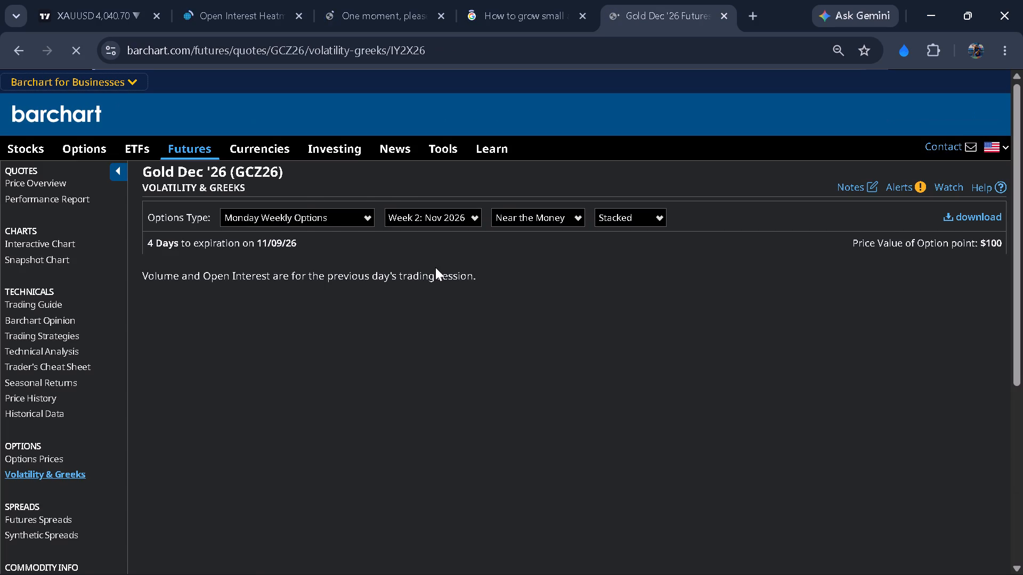
pyautogui.click(524, 267)
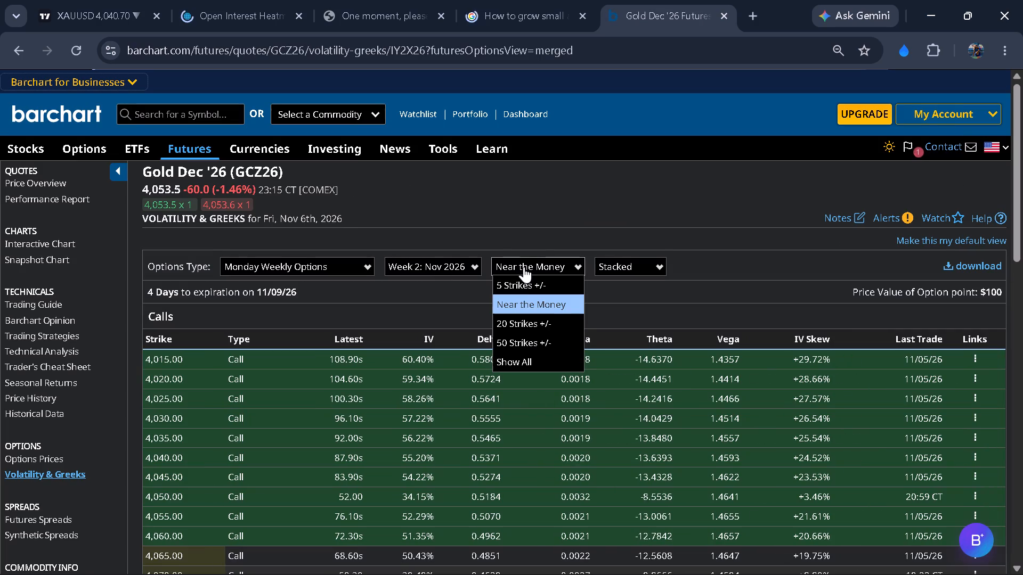
pyautogui.click(526, 323)
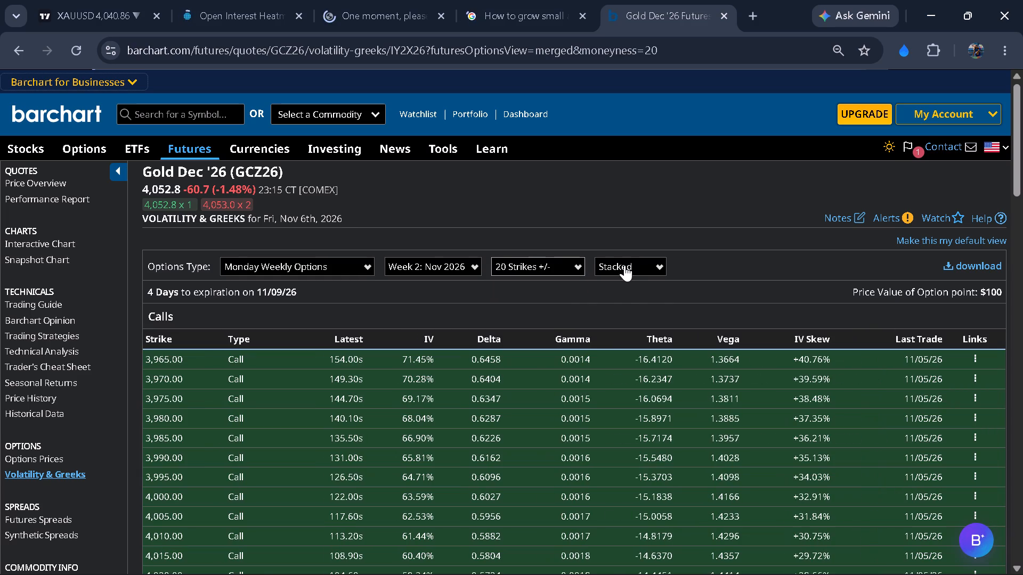
pyautogui.click(624, 267)
pyautogui.click(623, 299)
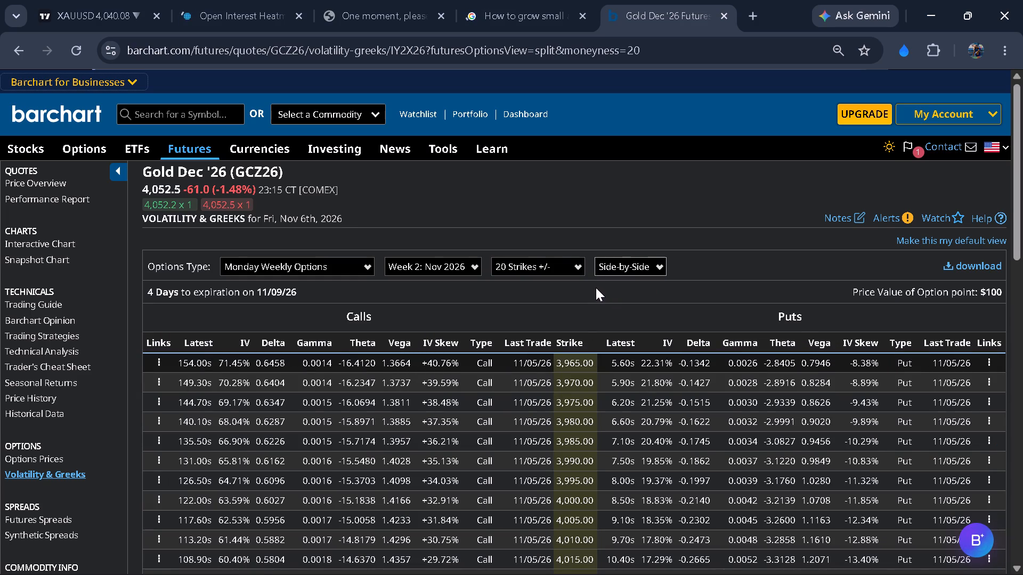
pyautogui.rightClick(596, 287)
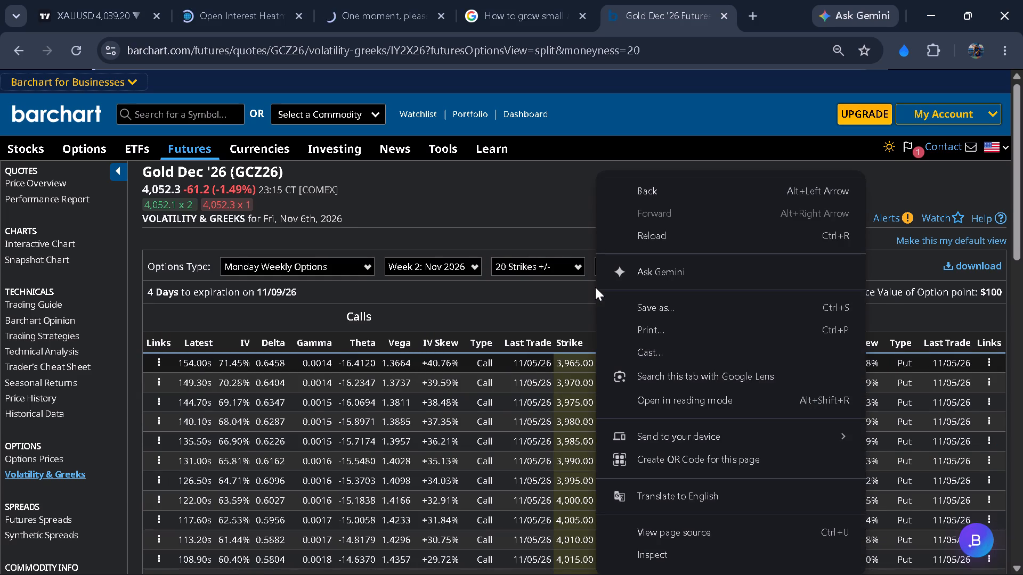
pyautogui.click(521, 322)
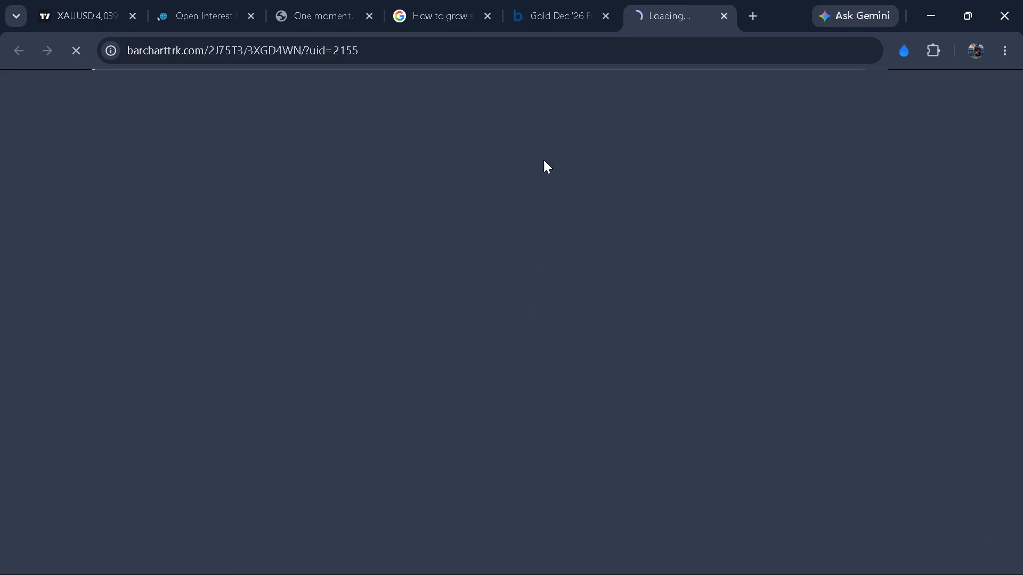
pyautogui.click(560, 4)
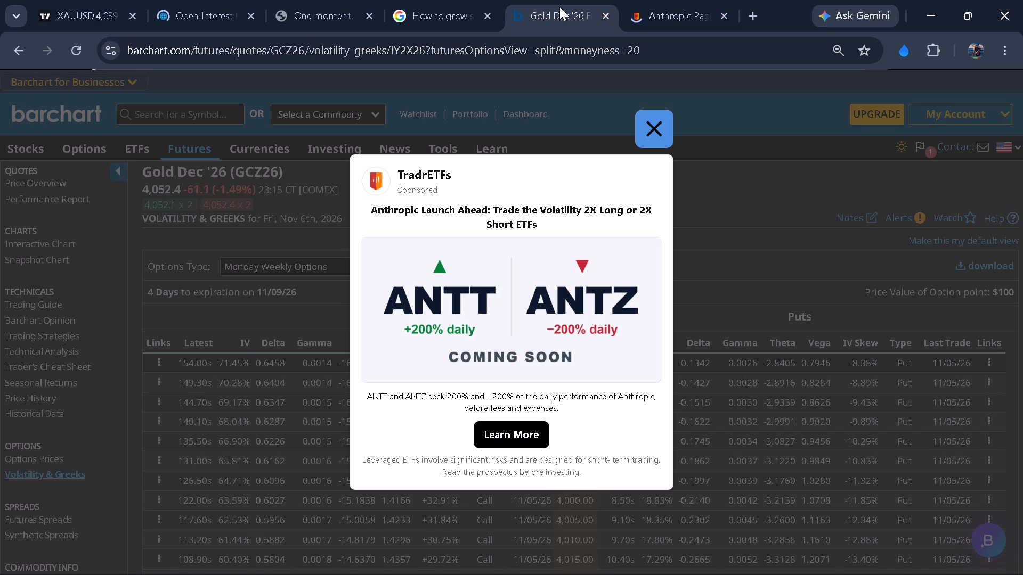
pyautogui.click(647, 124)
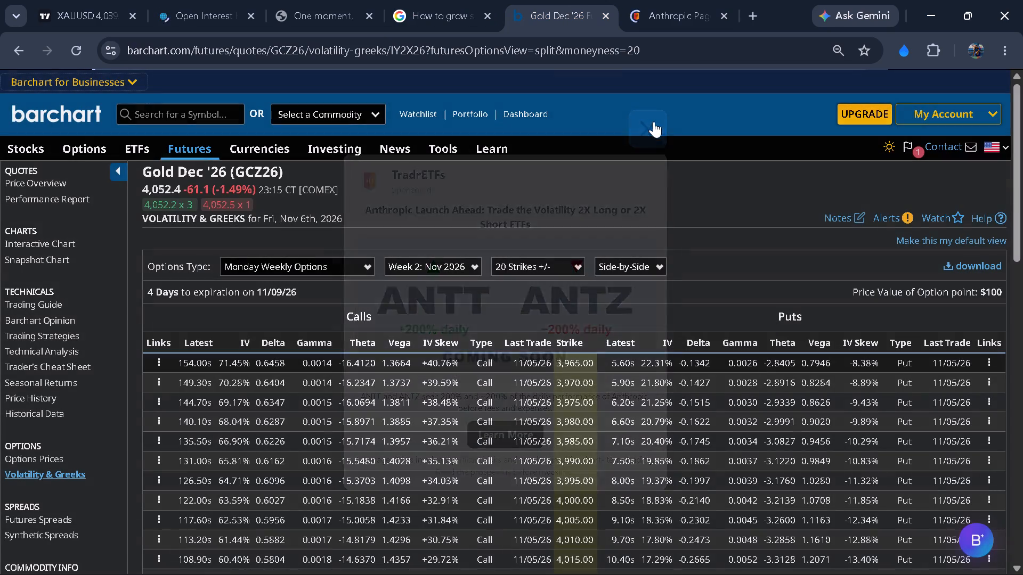
# Start the page annotation tool and draw a green rectangle around the call Delta values from strike 3,965 down to 4,055.
pyautogui.scroll(-3, 578, 372)
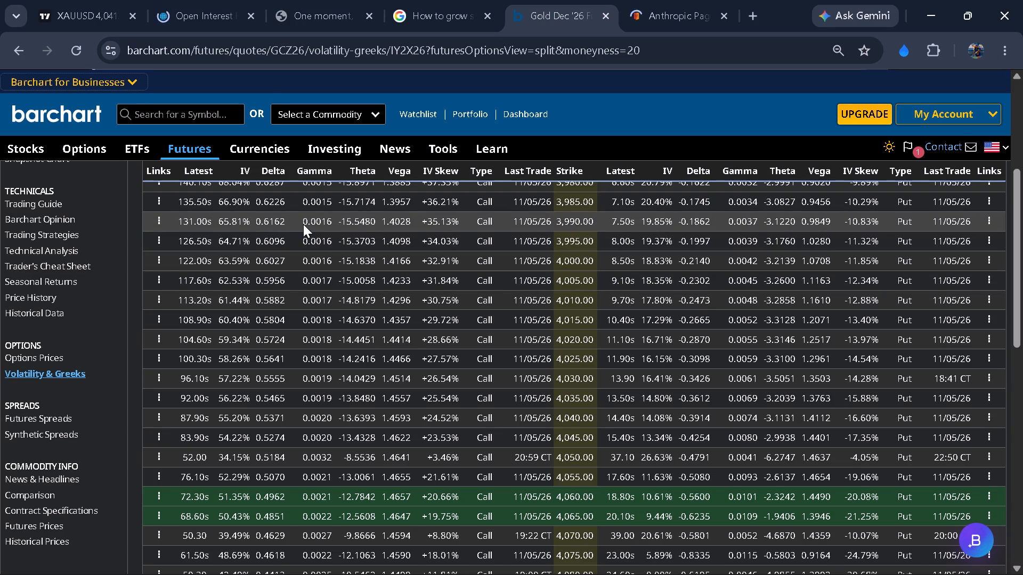
pyautogui.click(902, 51)
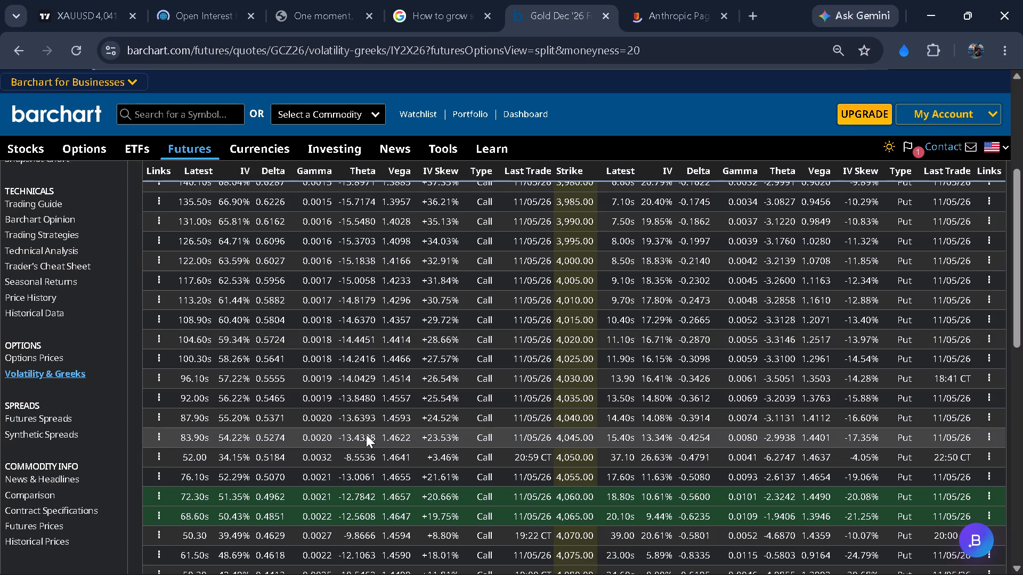
pyautogui.scroll(1, 366, 434)
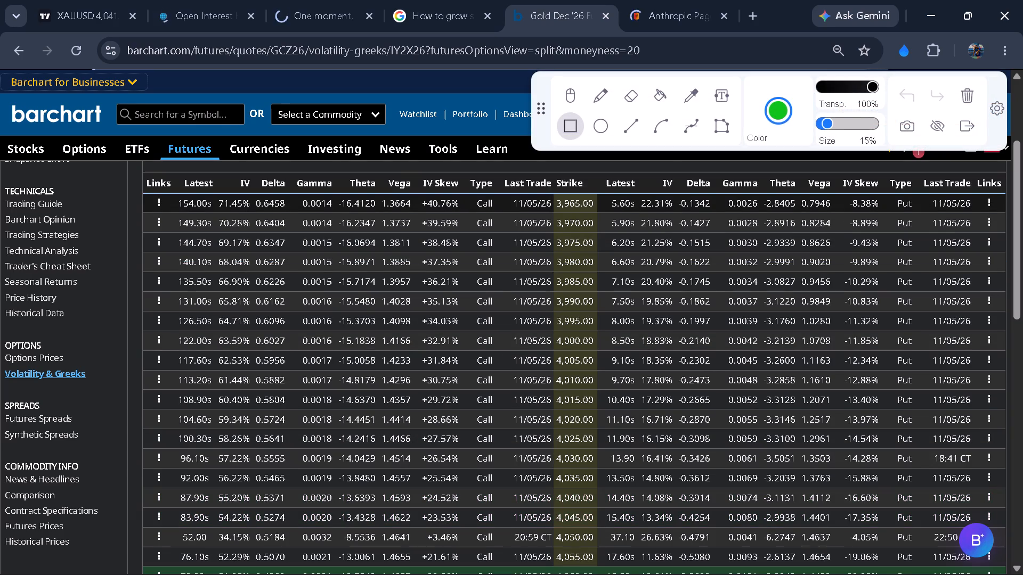
pyautogui.scroll(-1, 265, 554)
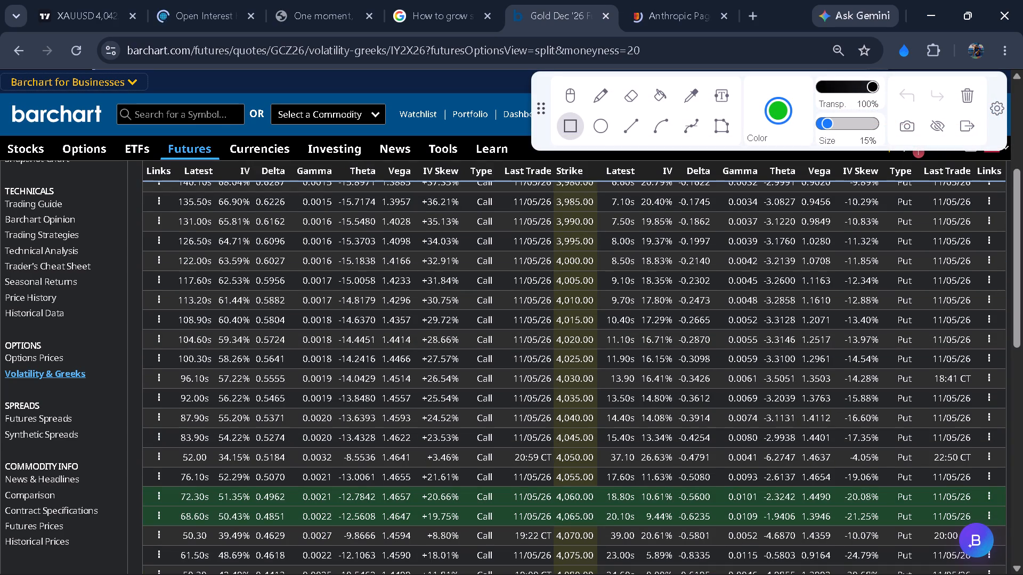
pyautogui.scroll(1, 265, 553)
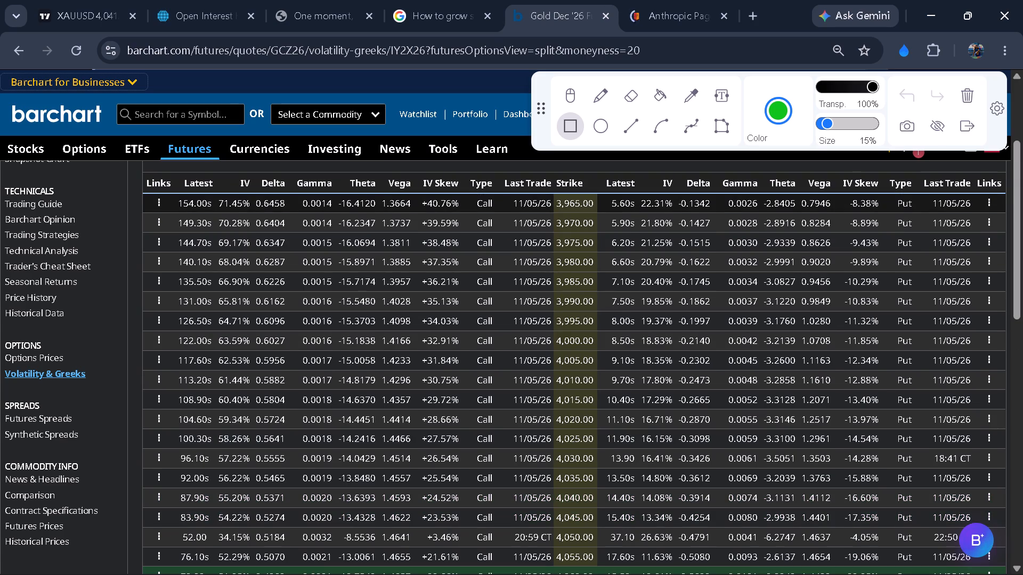
pyautogui.moveTo(250, 563); pyautogui.dragTo(287, 551)
pyautogui.moveTo(287, 551); pyautogui.dragTo(301, 260)
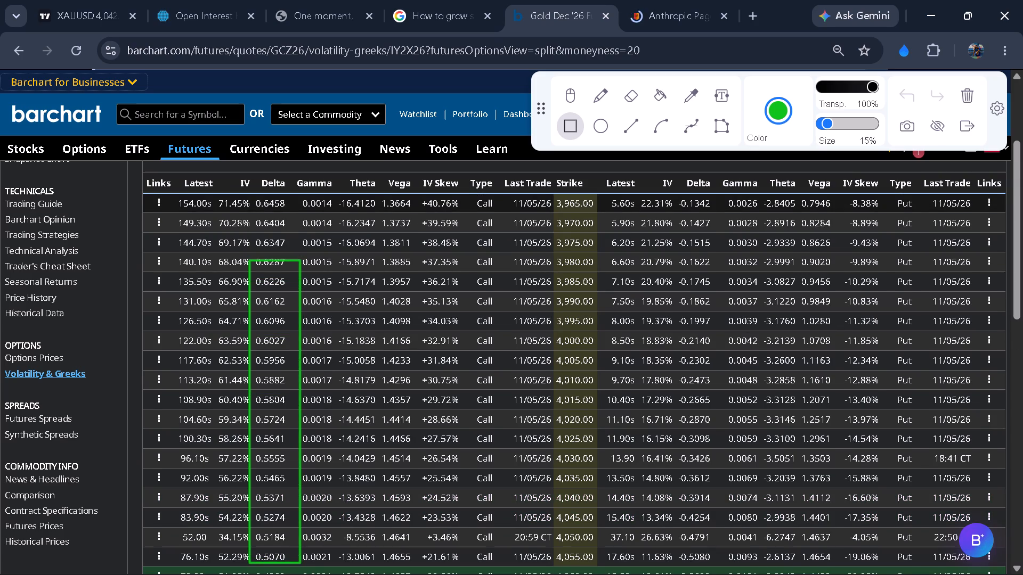
pyautogui.moveTo(301, 260); pyautogui.dragTo(295, 193)
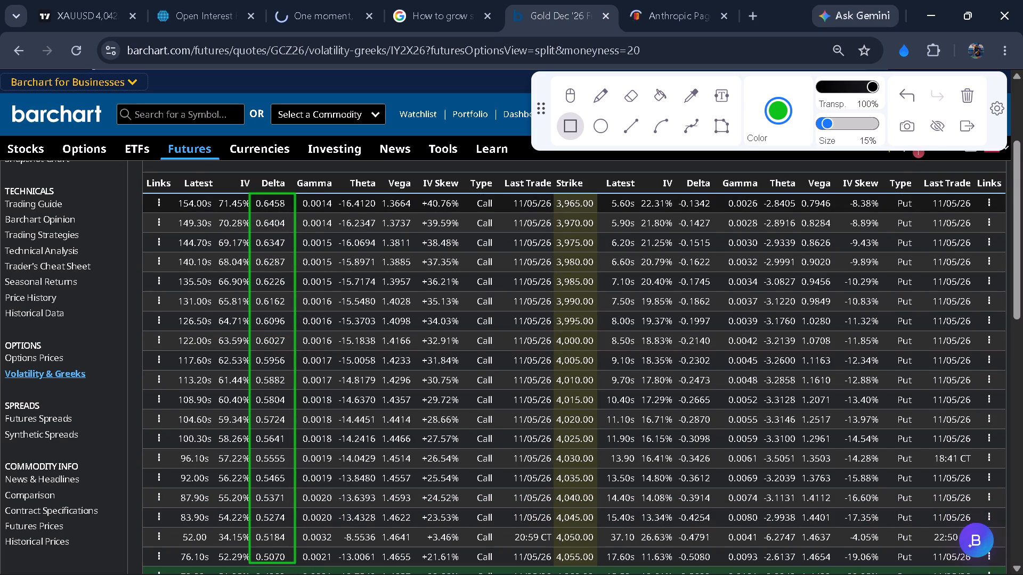
# Draw a small green rectangle around the call Gamma value in the 4,050 strike row.
pyautogui.scroll(1, 287, 220)
pyautogui.scroll(-1, 286, 220)
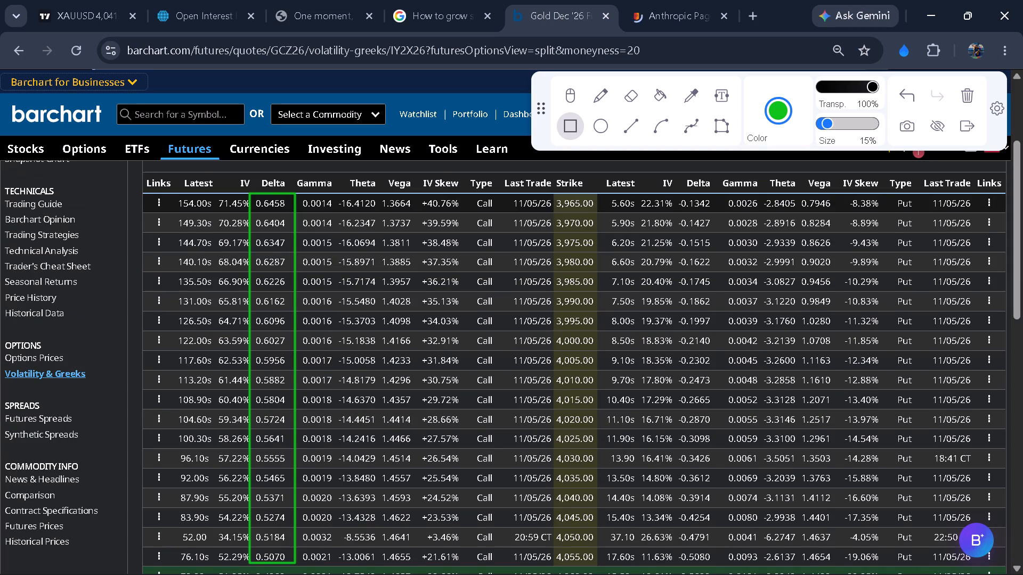
pyautogui.scroll(-1, 286, 220)
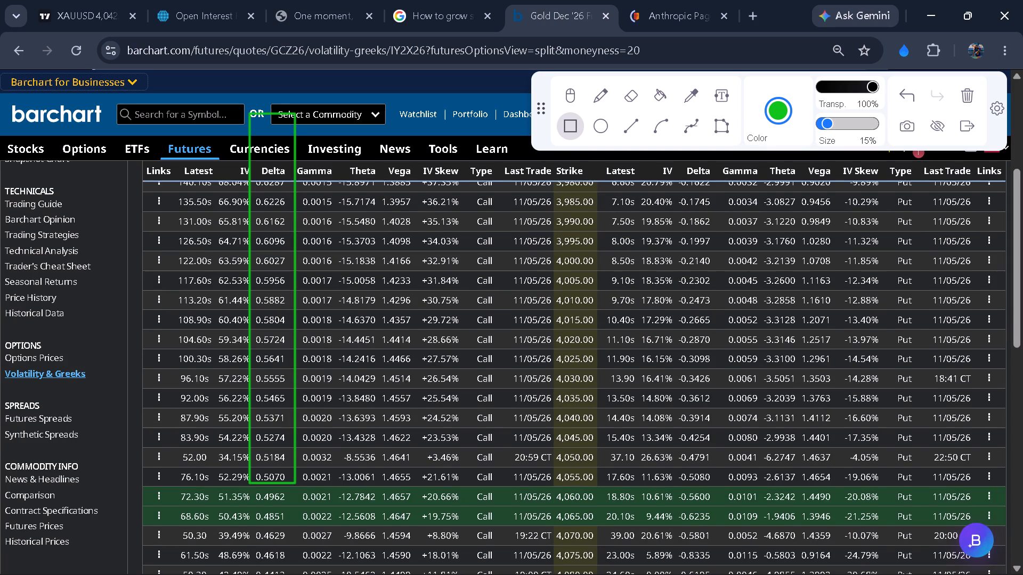
pyautogui.scroll(1, 286, 220)
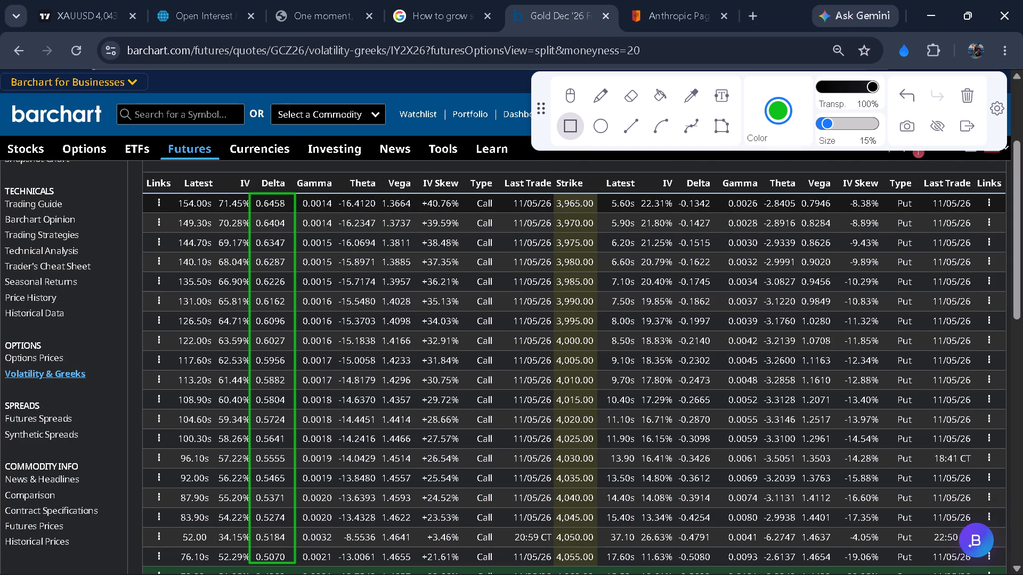
pyautogui.moveTo(296, 531); pyautogui.dragTo(348, 540)
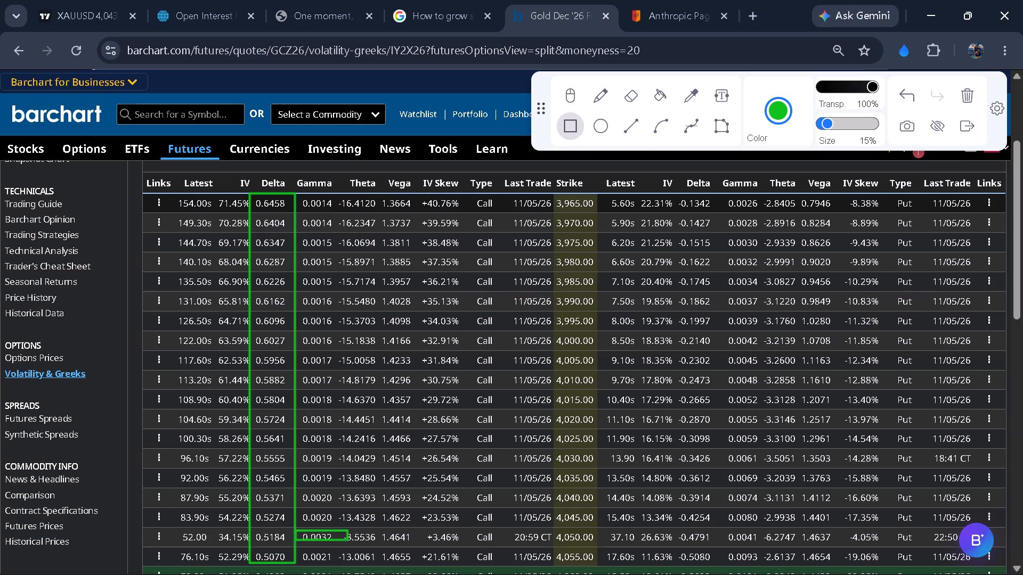
pyautogui.moveTo(348, 540); pyautogui.dragTo(346, 543)
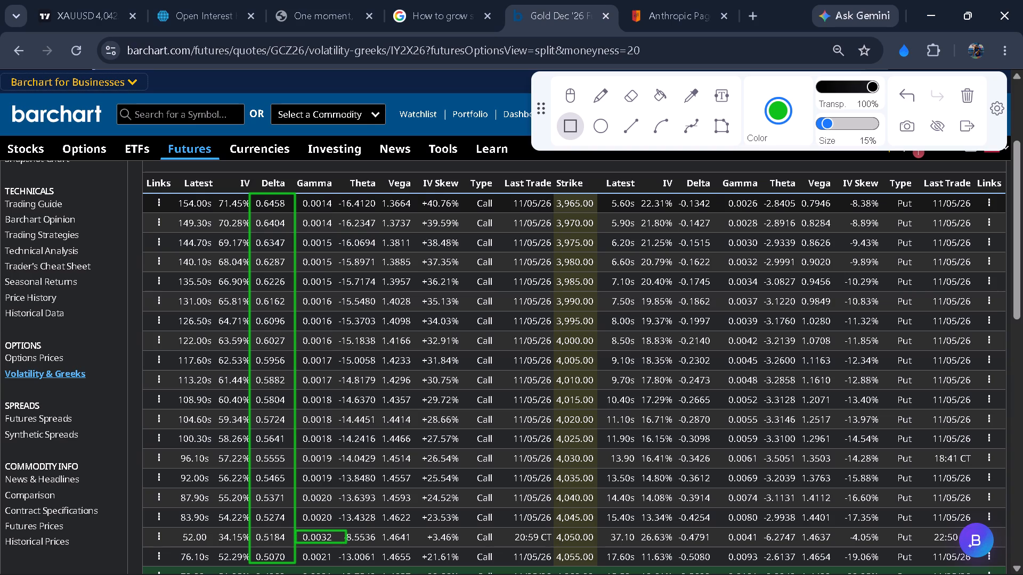
# Draw green rectangles around the call IV value and around the strike price in the 4,050 row.
pyautogui.moveTo(218, 526); pyautogui.dragTo(243, 551)
pyautogui.moveTo(243, 551); pyautogui.dragTo(249, 547)
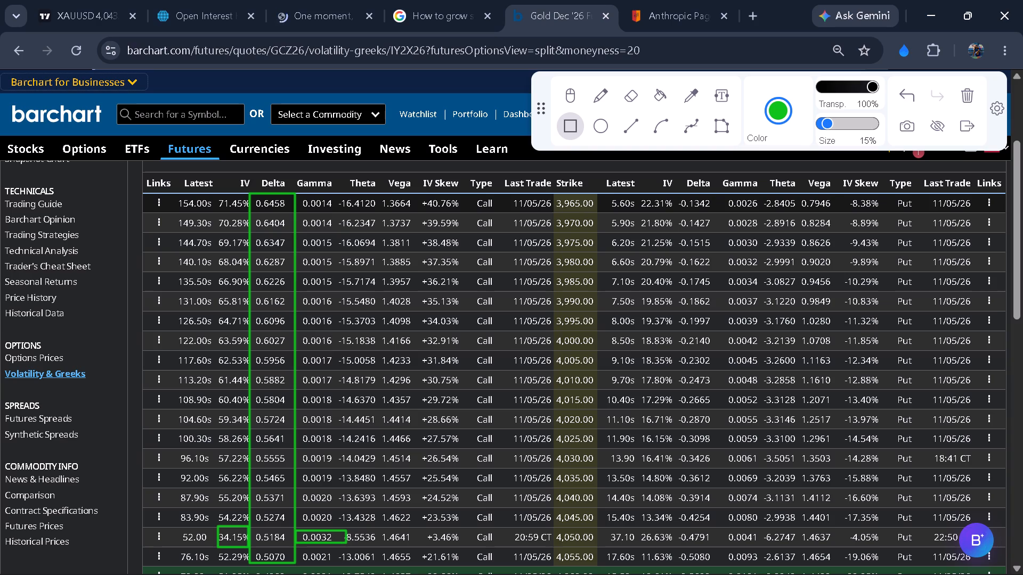
pyautogui.moveTo(551, 530); pyautogui.dragTo(562, 540)
pyautogui.moveTo(562, 540); pyautogui.dragTo(596, 548)
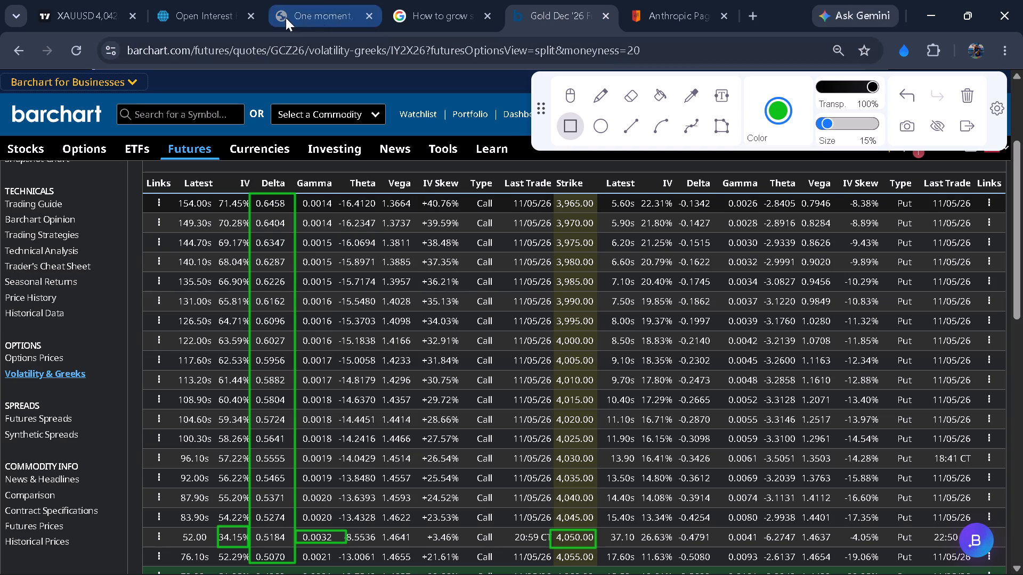
# Switch to the TradingView chart, search for the futures symbol GC and load COMEX Gold Futures.
pyautogui.click(79, 11)
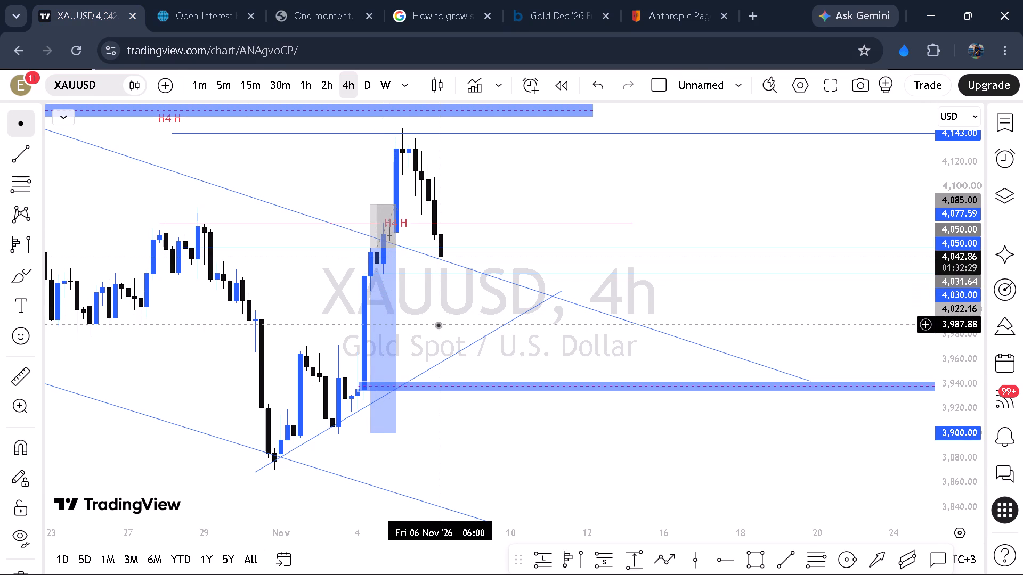
pyautogui.press('f')
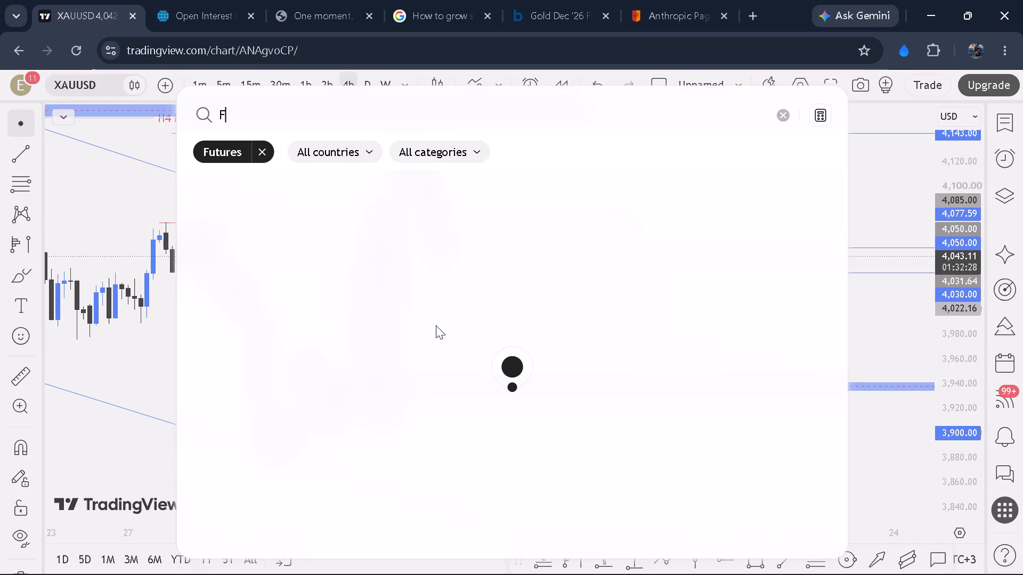
pyautogui.press('BackSpace')
pyautogui.write('gc')
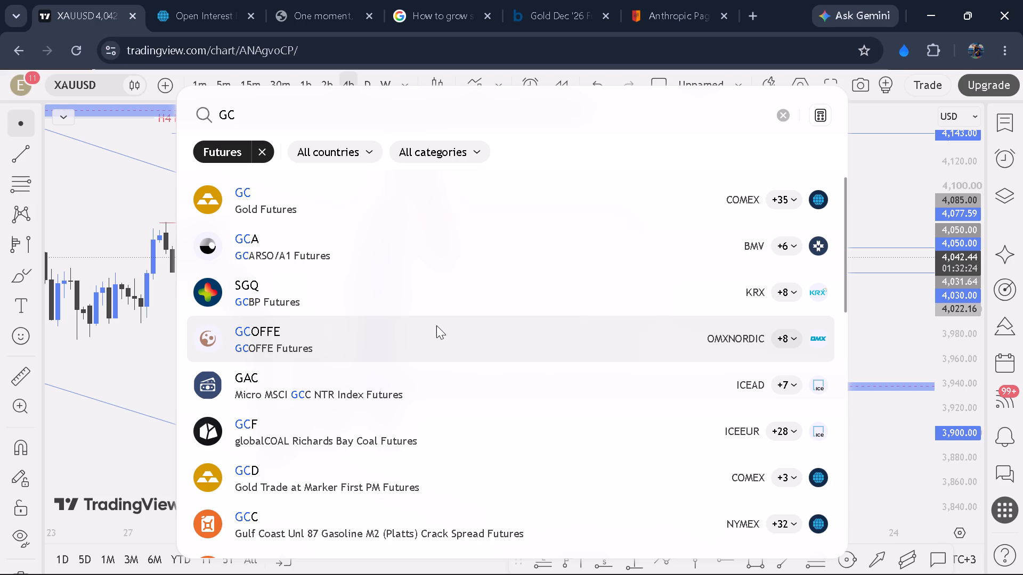
pyautogui.click(304, 202)
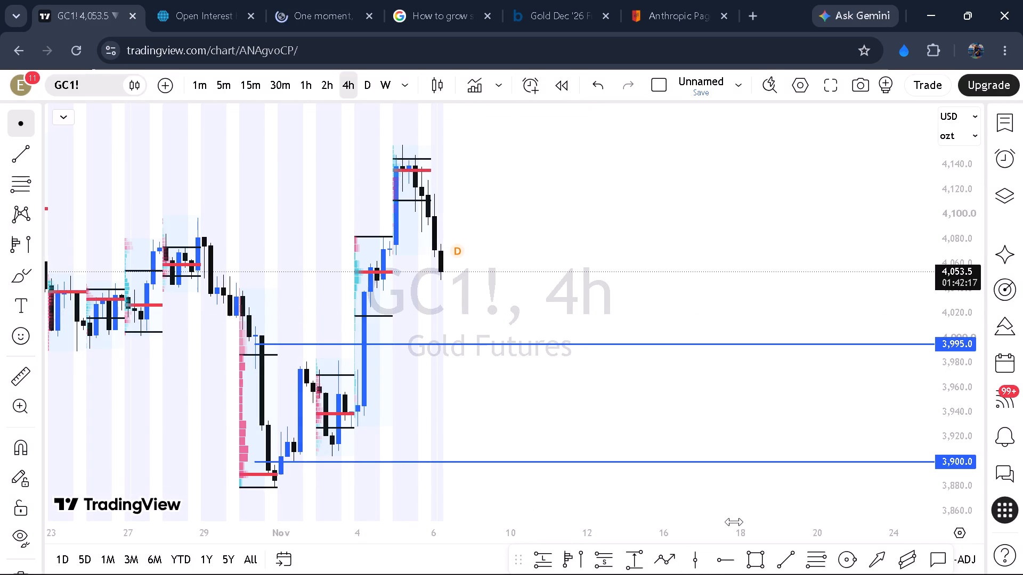
# Add a horizontal ray on the 4-hour Gold Futures chart starting at 3 Nov and set its price to 4050.
pyautogui.click(728, 562)
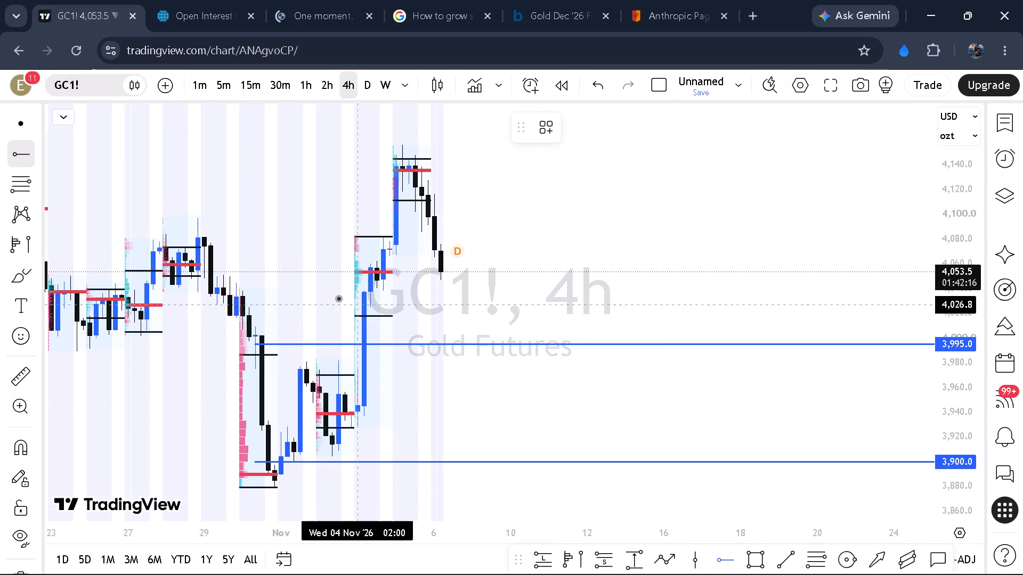
pyautogui.click(331, 293)
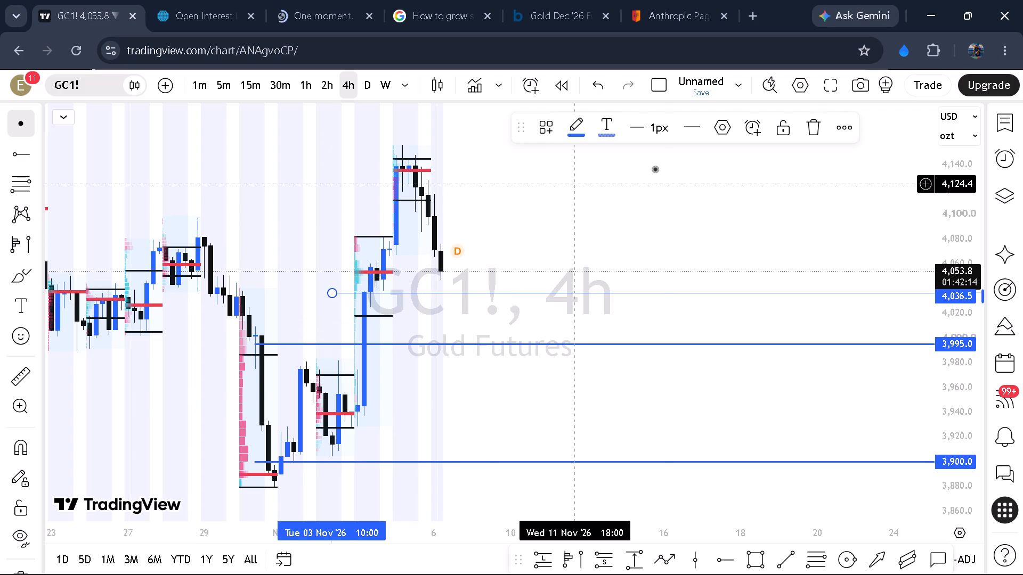
pyautogui.click(714, 128)
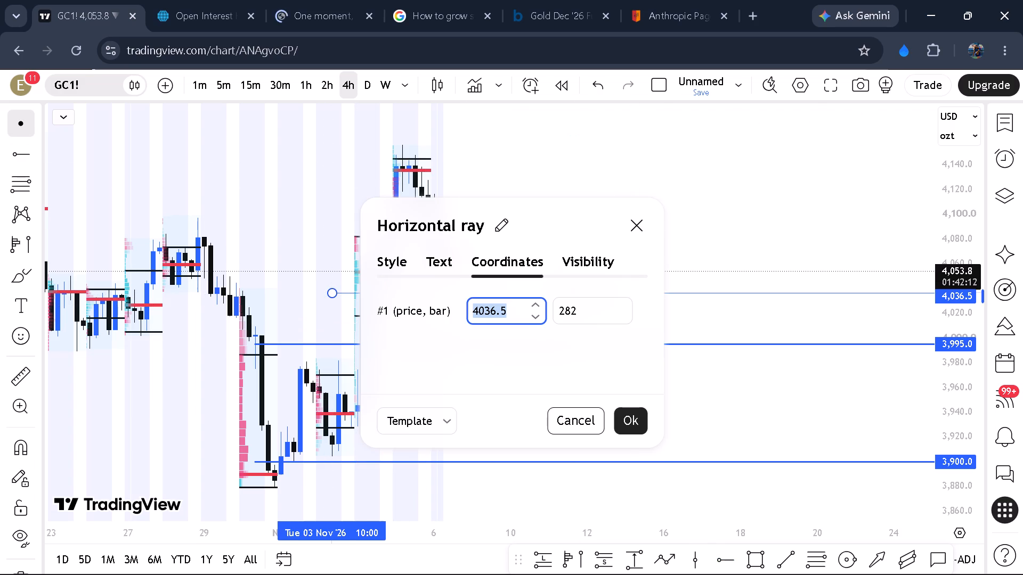
pyautogui.press('4')
pyautogui.press('0')
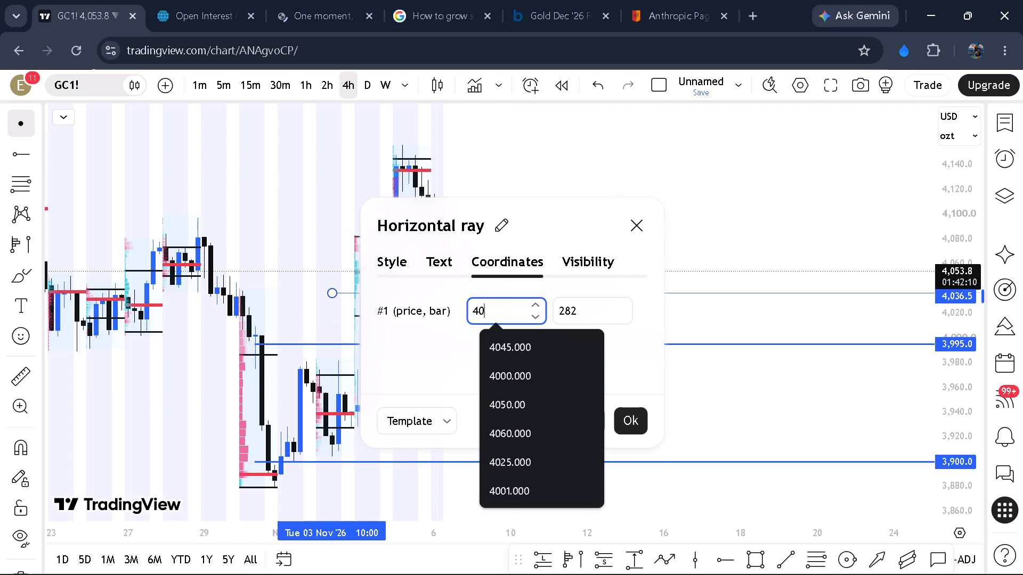
pyautogui.press('5')
pyautogui.press('0')
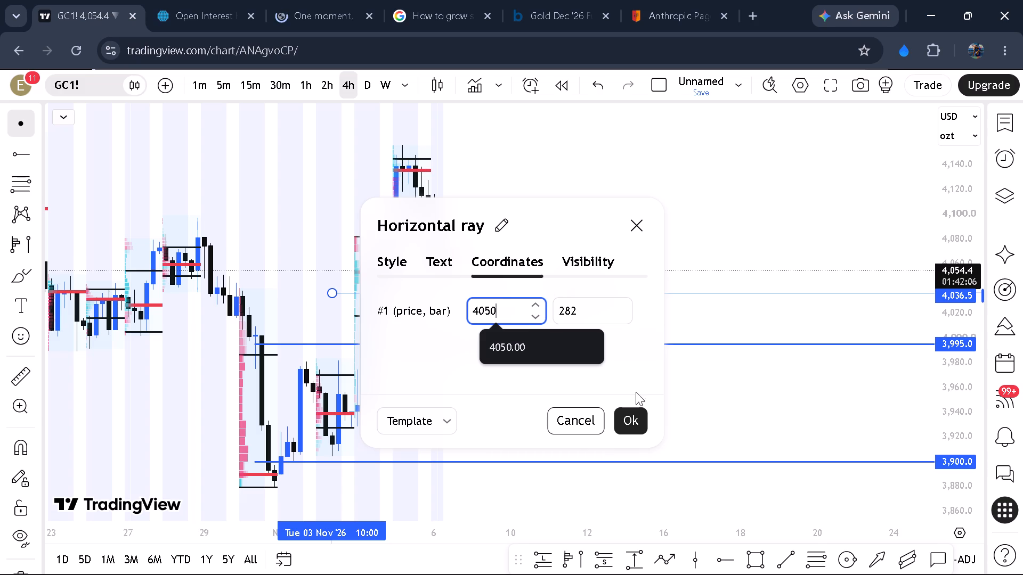
pyautogui.click(635, 421)
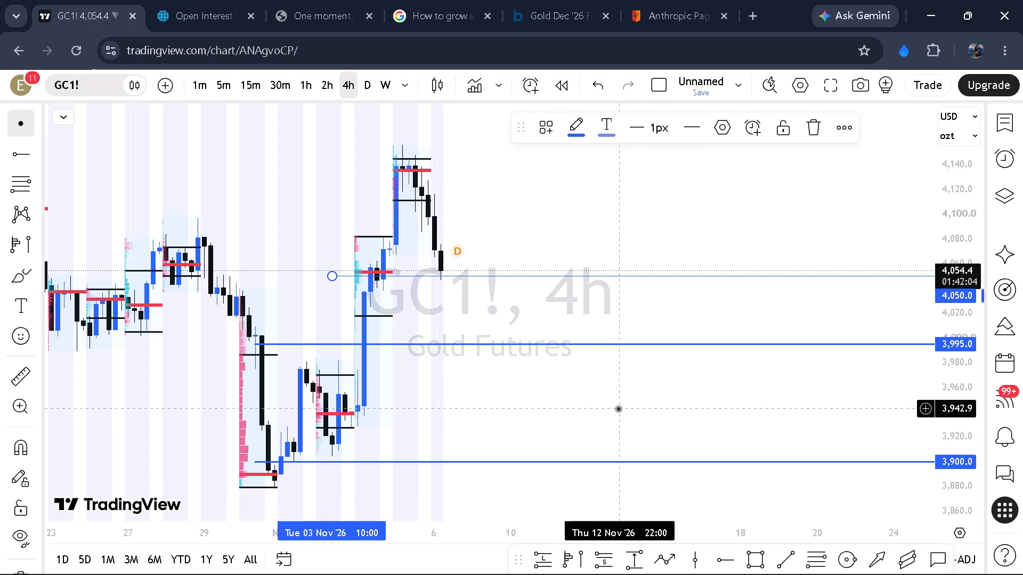
pyautogui.click(618, 408)
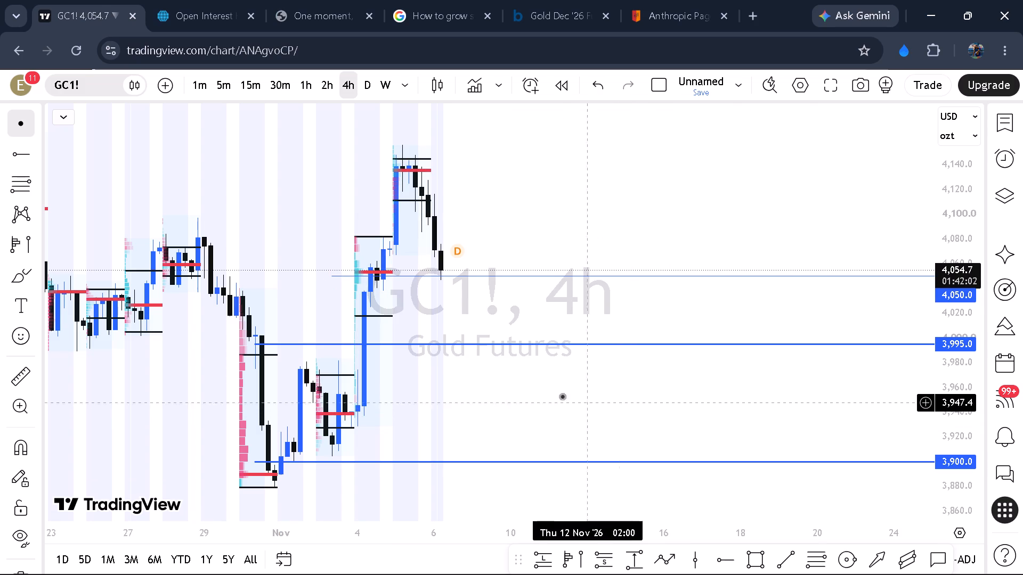
# Load the XAUUSD gold spot chart from the watchlist and hide the watchlist again.
pyautogui.scroll(2, 543, 393)
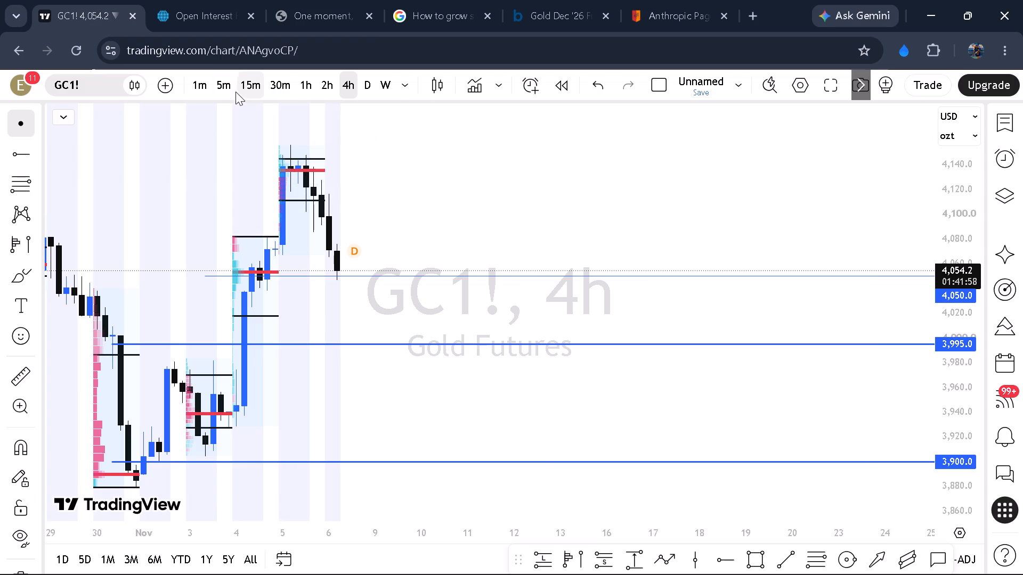
pyautogui.click(995, 112)
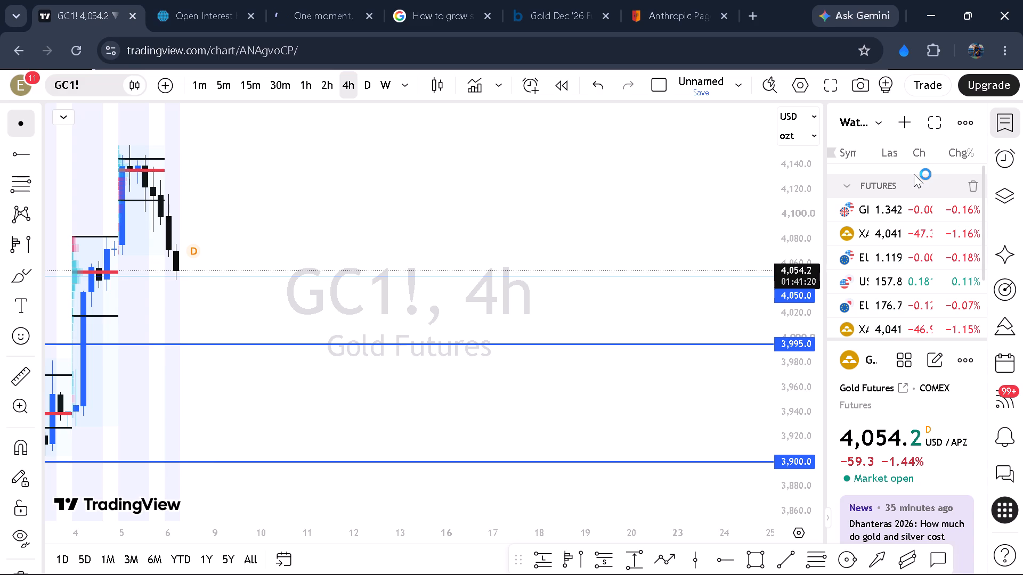
pyautogui.click(887, 237)
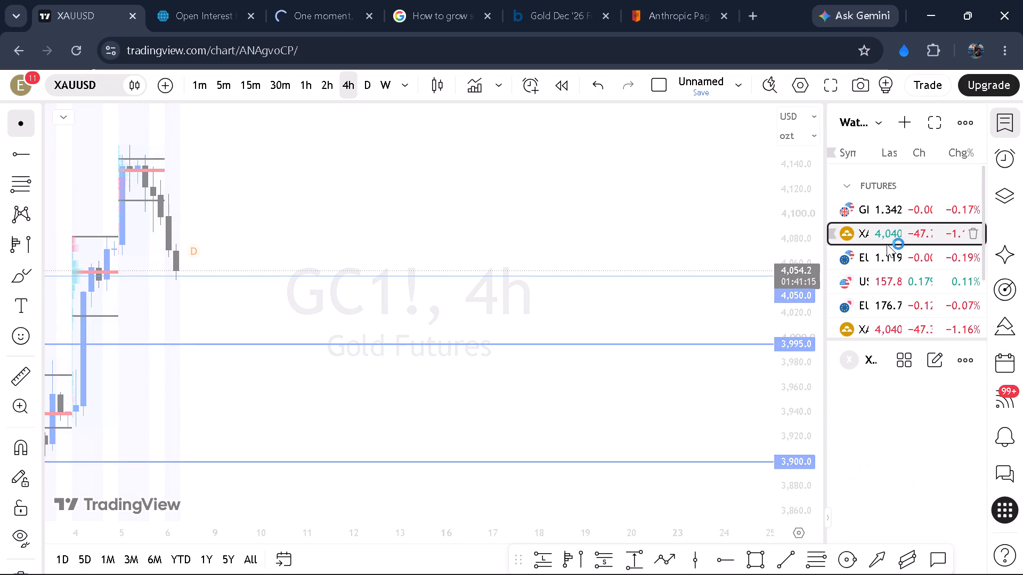
pyautogui.click(1000, 127)
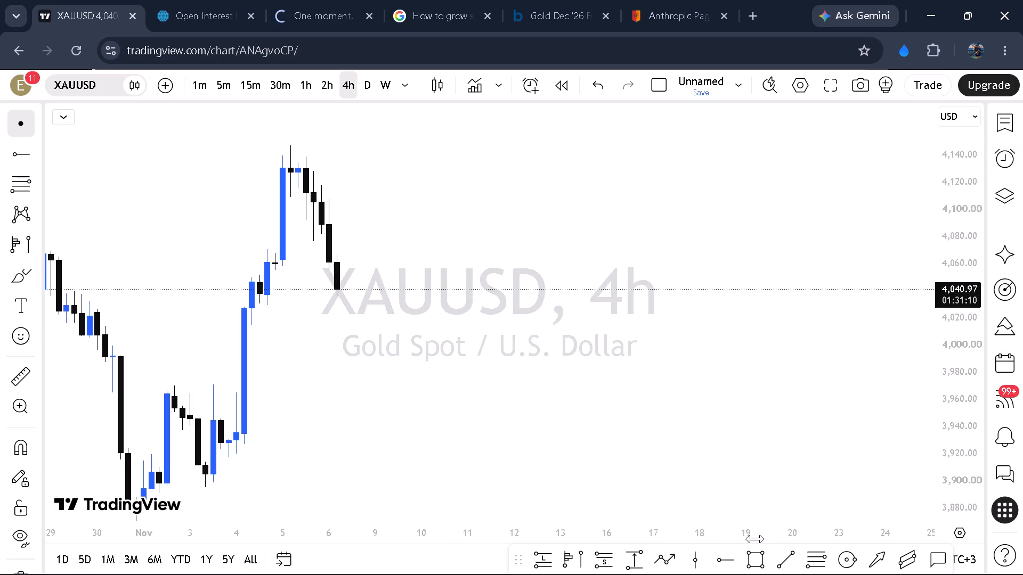
# Add a horizontal ray on the XAUUSD 4-hour chart starting at 3 Nov and set its price to 4037.
pyautogui.click(730, 559)
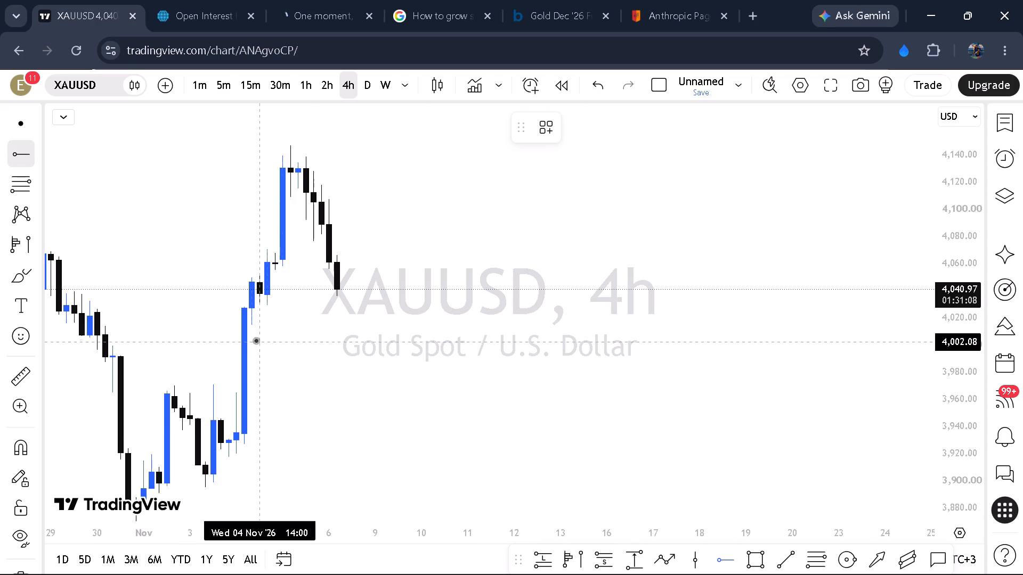
pyautogui.click(202, 302)
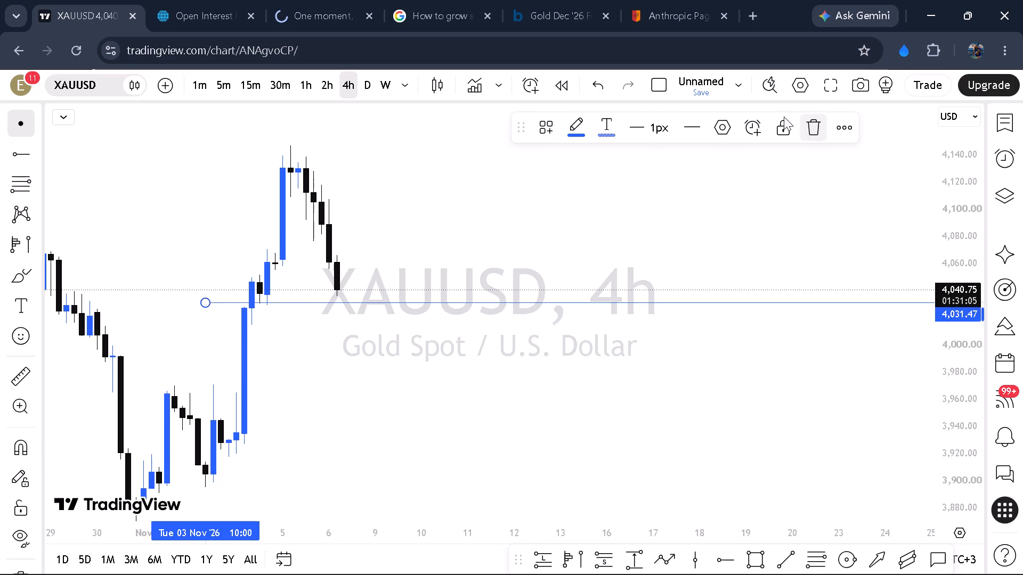
pyautogui.click(723, 118)
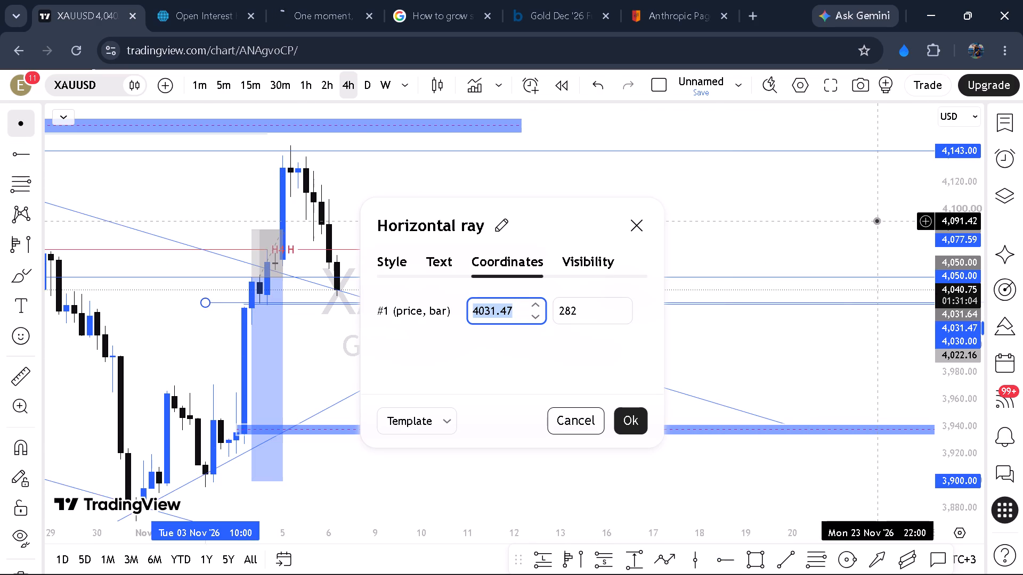
pyautogui.press('4')
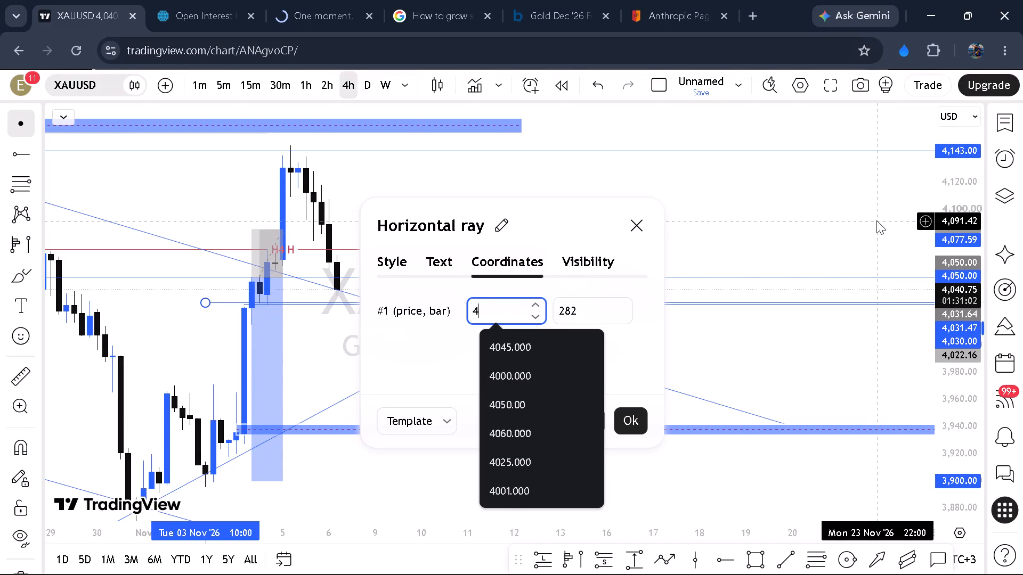
pyautogui.press('0')
pyautogui.write('37')
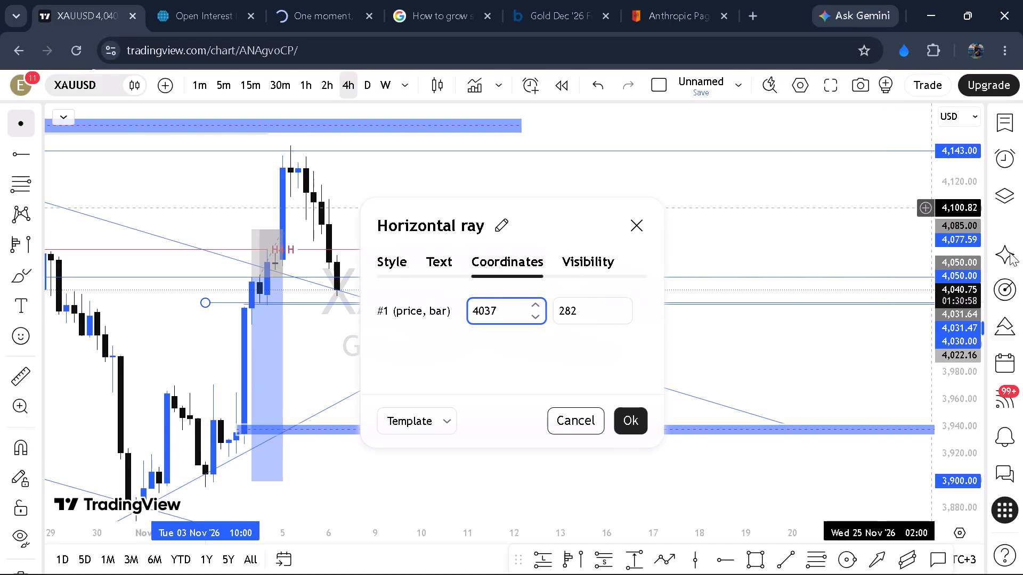
pyautogui.click(628, 416)
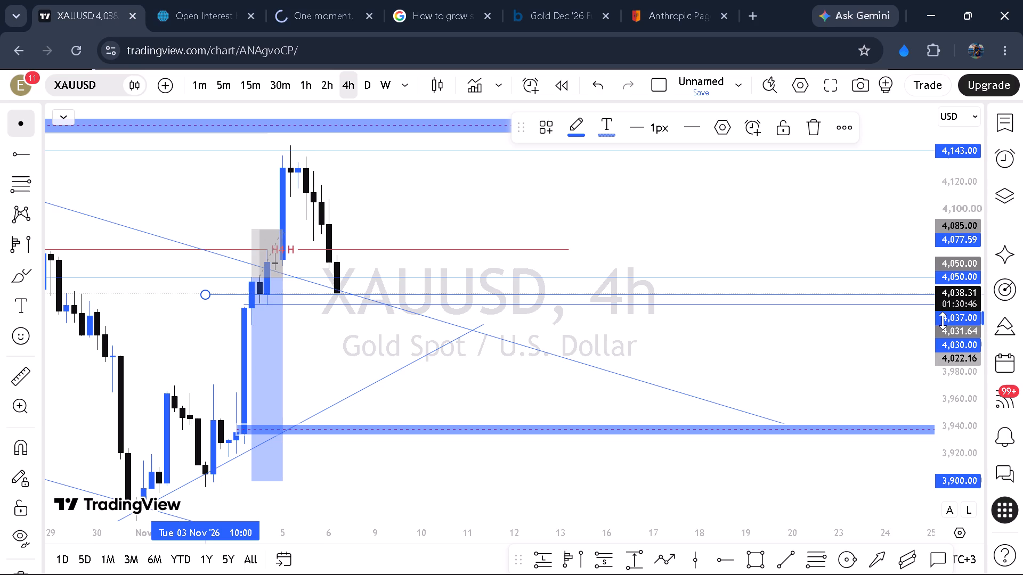
pyautogui.scroll(5, 942, 319)
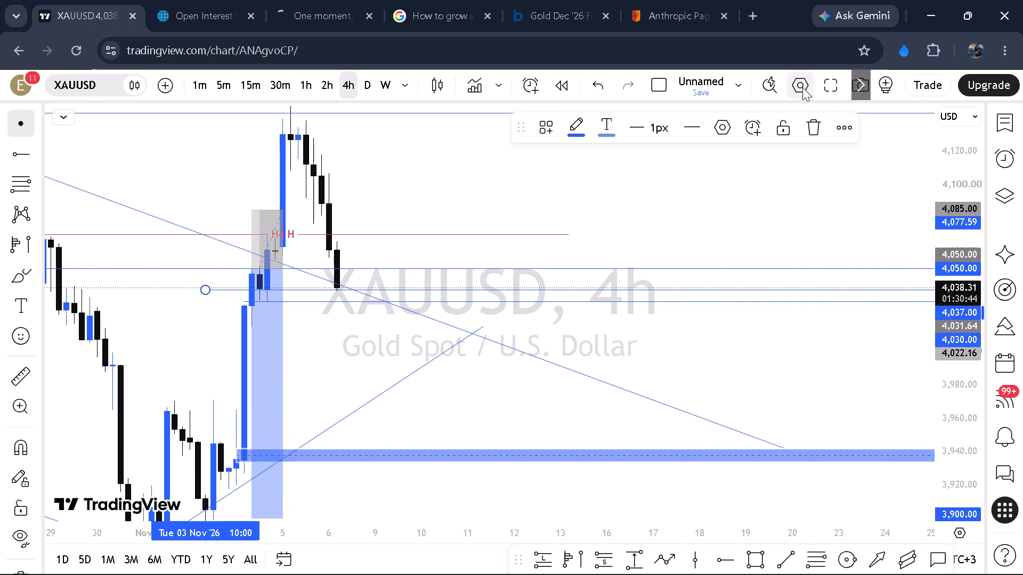
pyautogui.click(803, 193)
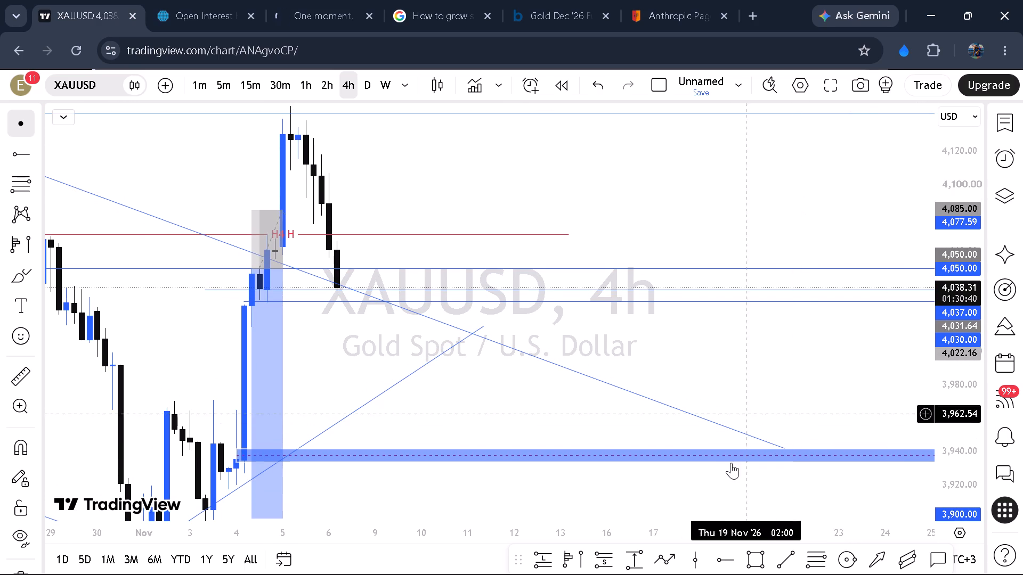
# Place a long position at the latest candle on the XAUUSD 4-hour chart and set its entry price to 4037.
pyautogui.click(551, 564)
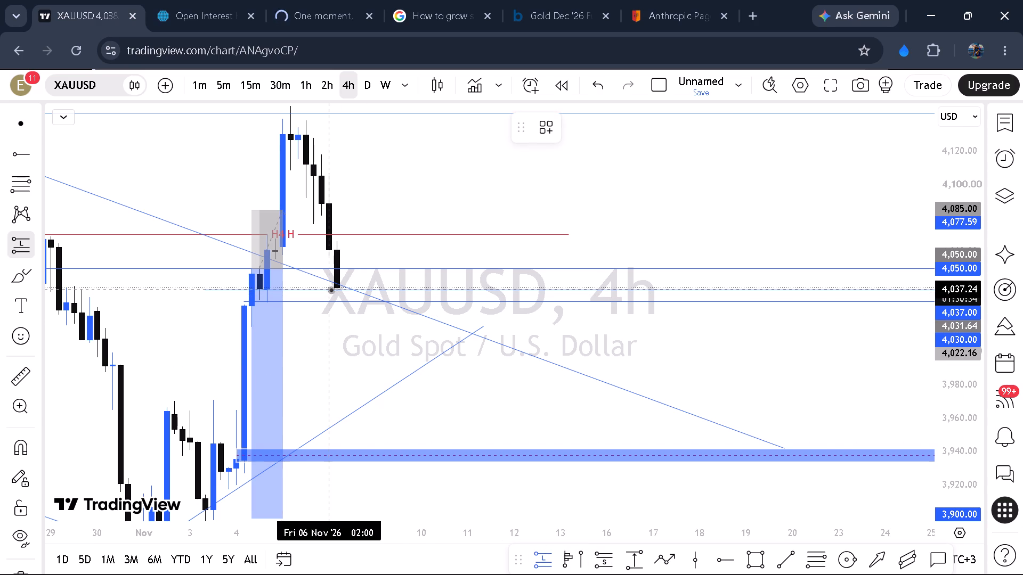
pyautogui.click(332, 290)
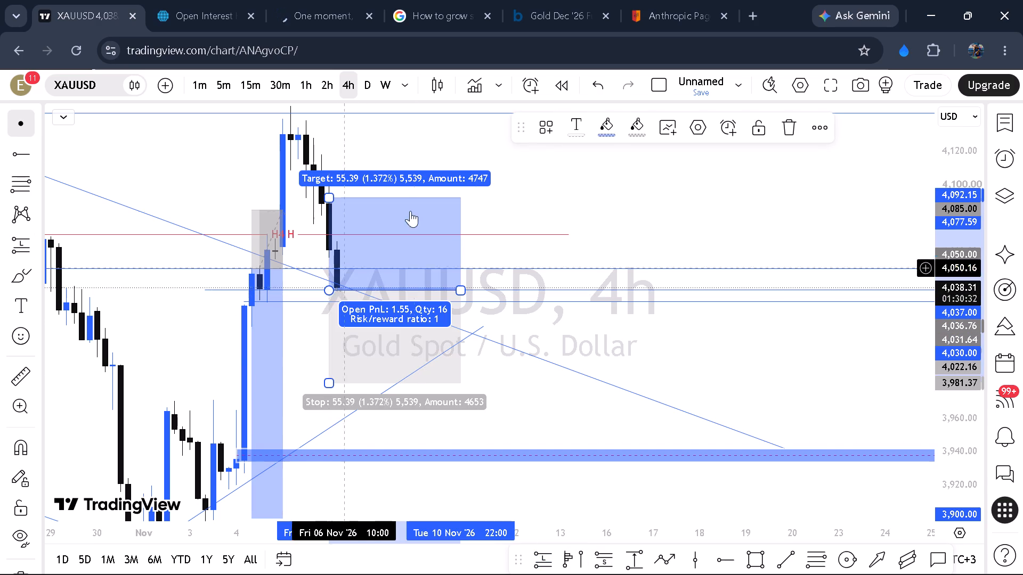
pyautogui.click(705, 131)
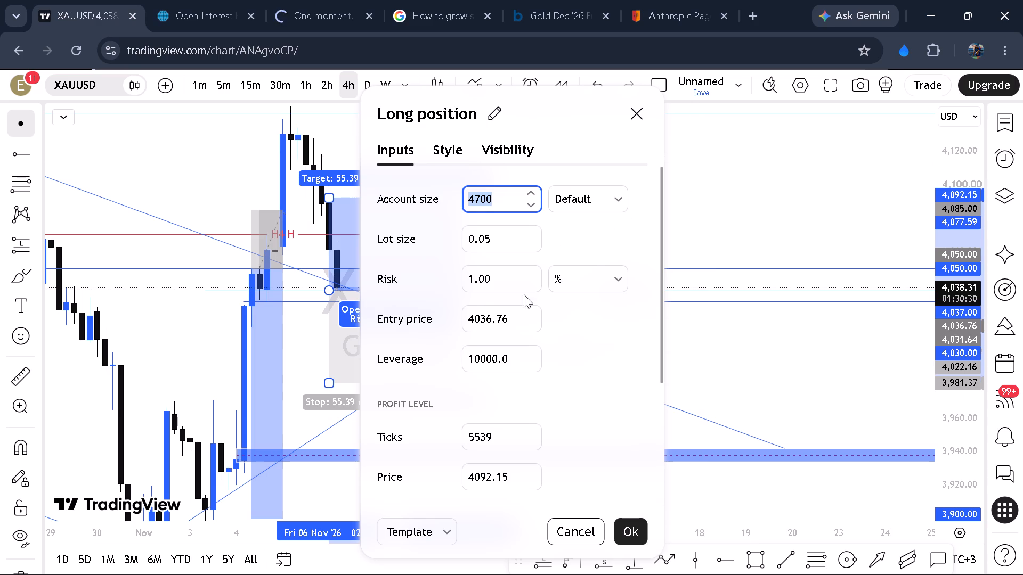
pyautogui.click(512, 323)
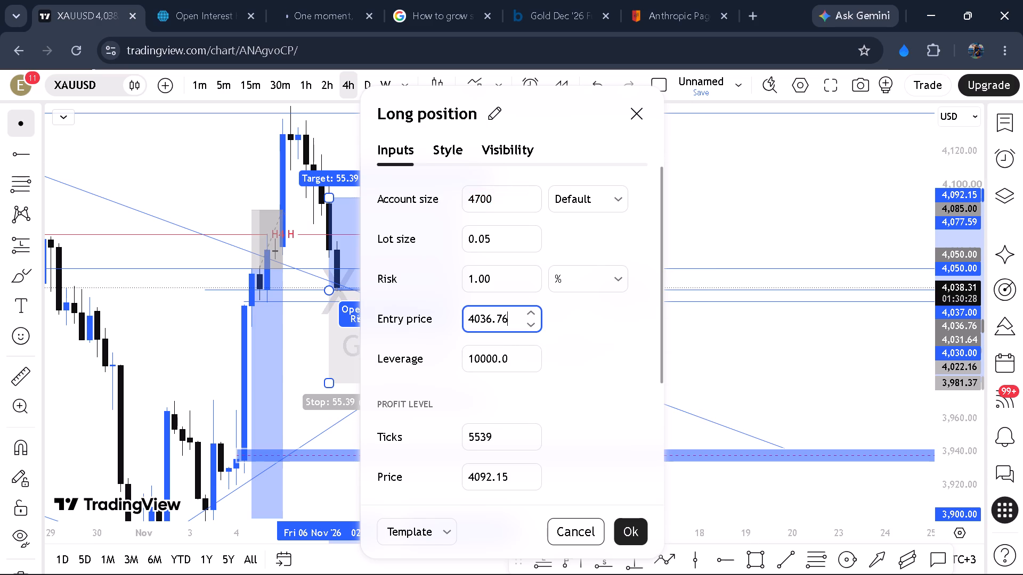
pyautogui.press('BackSpace')
pyautogui.press('BackSpace')
pyautogui.press('BackSpace')
pyautogui.press('BackSpace')
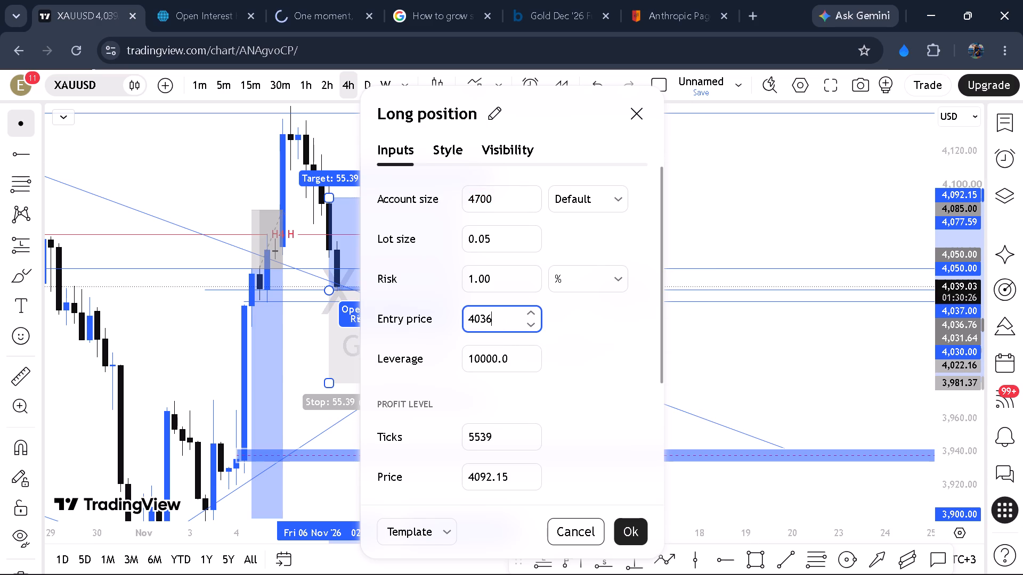
pyautogui.press('7')
# Set the long position's stop level price to 4027.
pyautogui.scroll(-1, 571, 425)
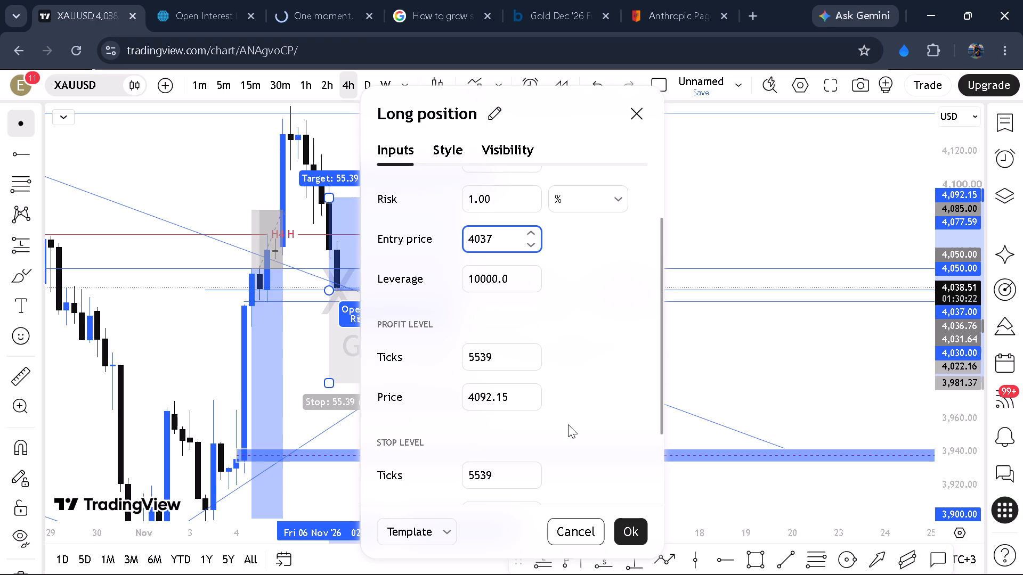
pyautogui.scroll(-1, 545, 421)
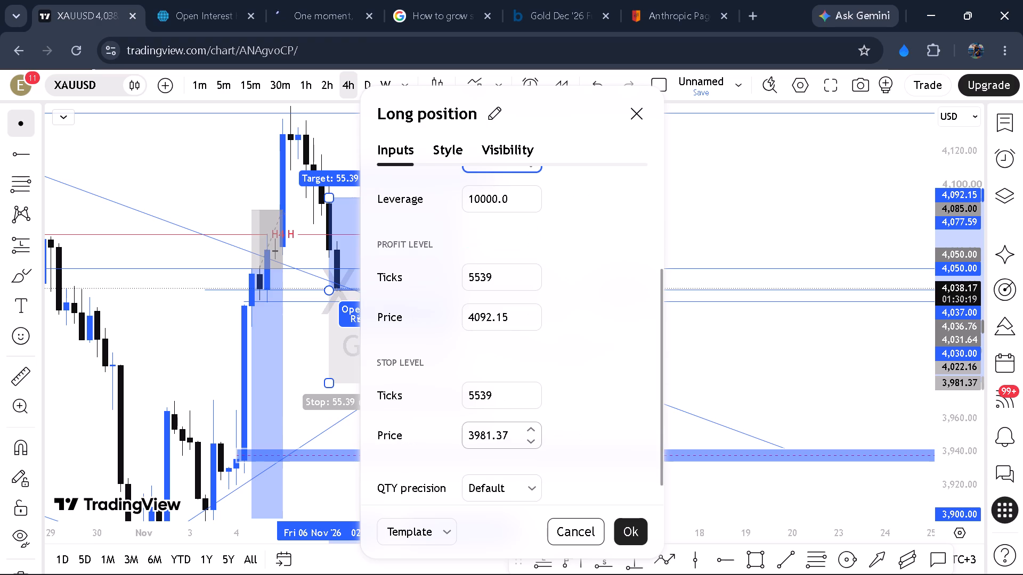
pyautogui.click(514, 431)
pyautogui.press('BackSpace')
pyautogui.press('BackSpace')
pyautogui.press('BackSpace')
pyautogui.press('BackSpace')
pyautogui.press('BackSpace')
pyautogui.press('BackSpace')
pyautogui.press('BackSpace')
pyautogui.press('BackSpace')
pyautogui.press('BackSpace')
pyautogui.press('BackSpace')
pyautogui.press('BackSpace')
pyautogui.press('BackSpace')
pyautogui.press('BackSpace')
pyautogui.press('BackSpace')
pyautogui.press('BackSpace')
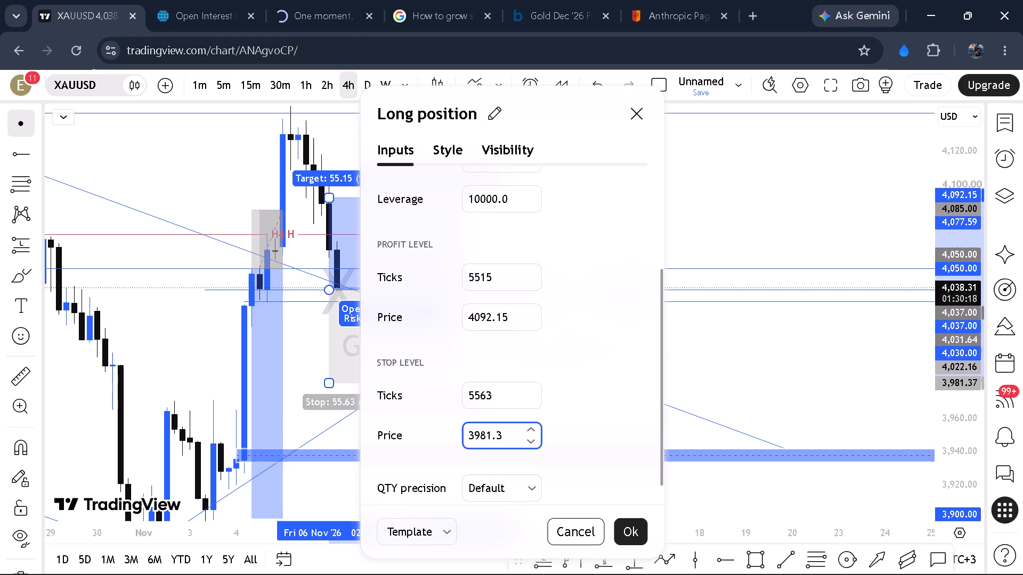
pyautogui.press('4')
pyautogui.press('0')
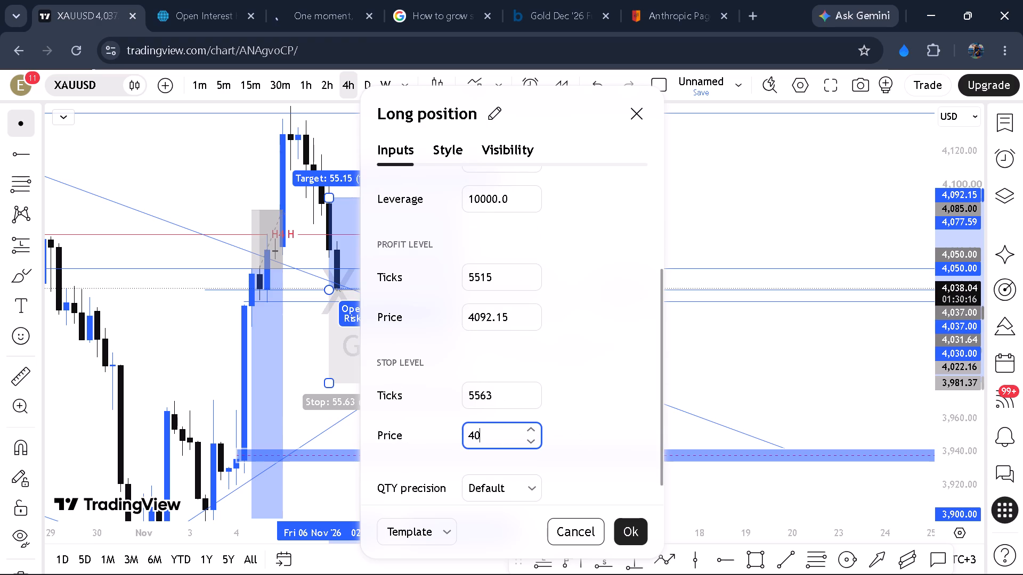
pyautogui.write('27')
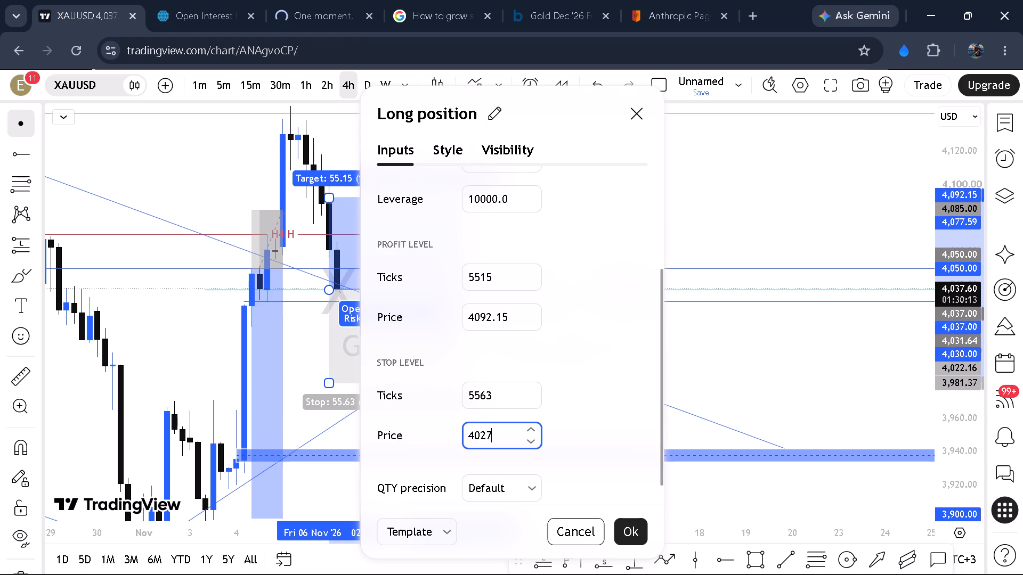
pyautogui.click(581, 308)
# Set the long position's profit level price to 4060 and apply the settings.
pyautogui.click(513, 313)
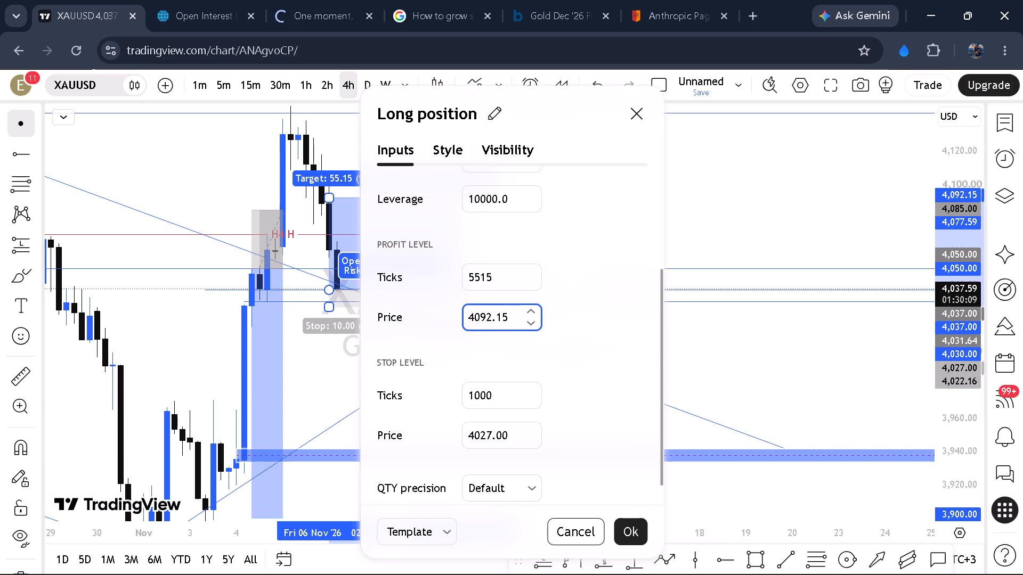
pyautogui.press('BackSpace')
pyautogui.press('BackSpace')
pyautogui.press('BackSpace')
pyautogui.press('BackSpace')
pyautogui.press('BackSpace')
pyautogui.press('5')
pyautogui.press('BackSpace')
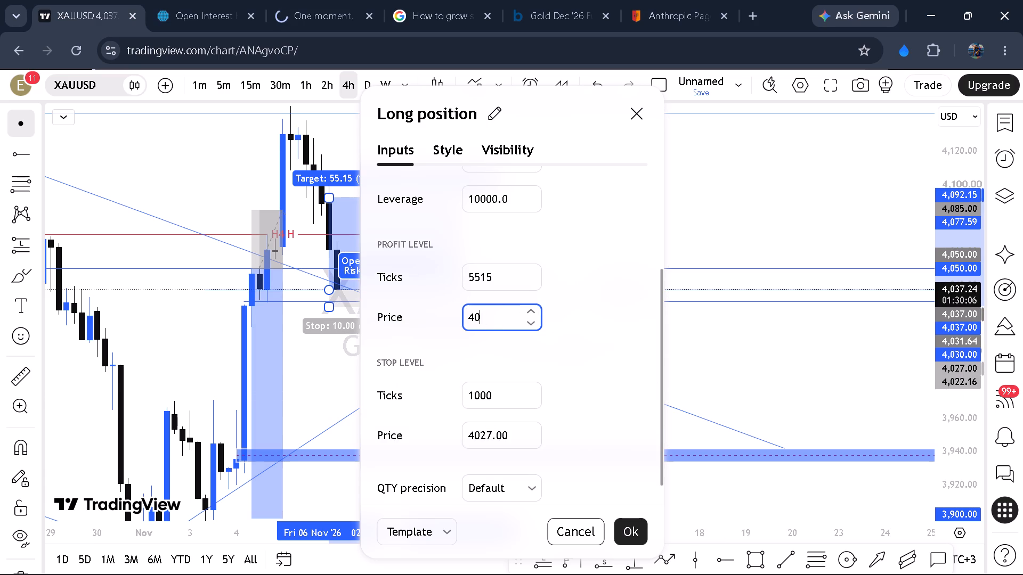
pyautogui.write('60')
pyautogui.press('Return')
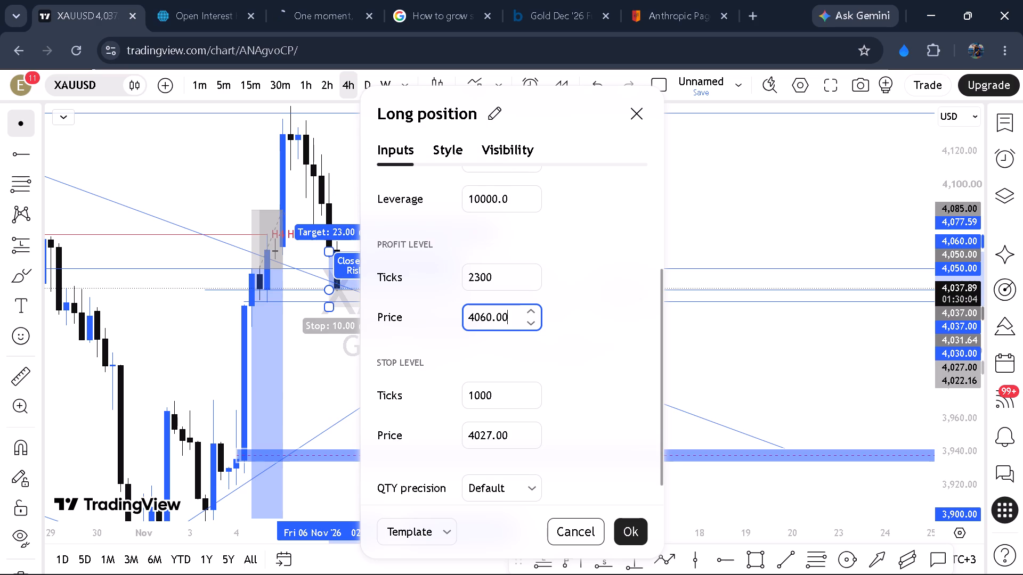
pyautogui.click(629, 525)
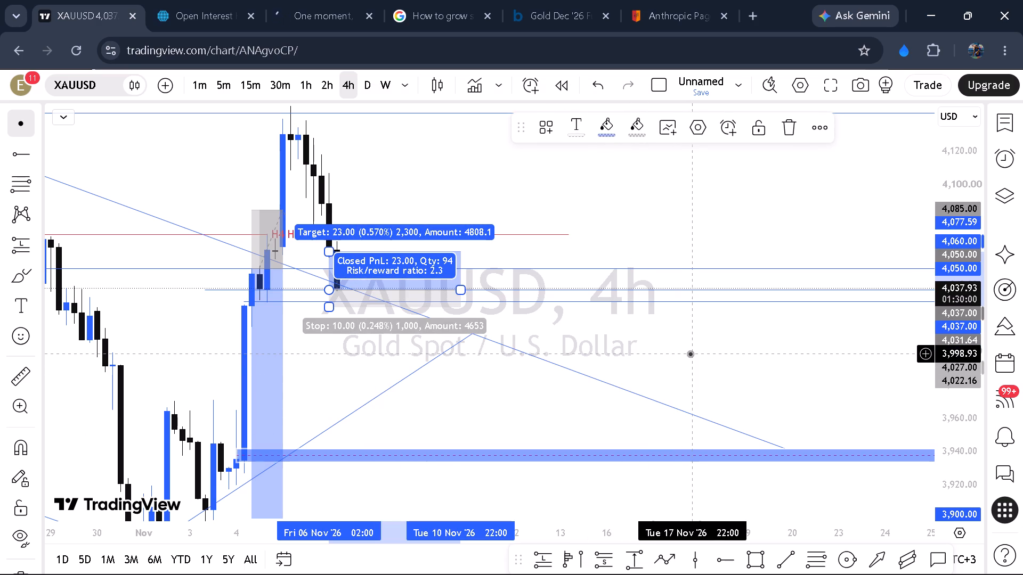
# Shorten the long position's time span so it ends at Mon 09 Nov 02:00.
pyautogui.click(690, 354)
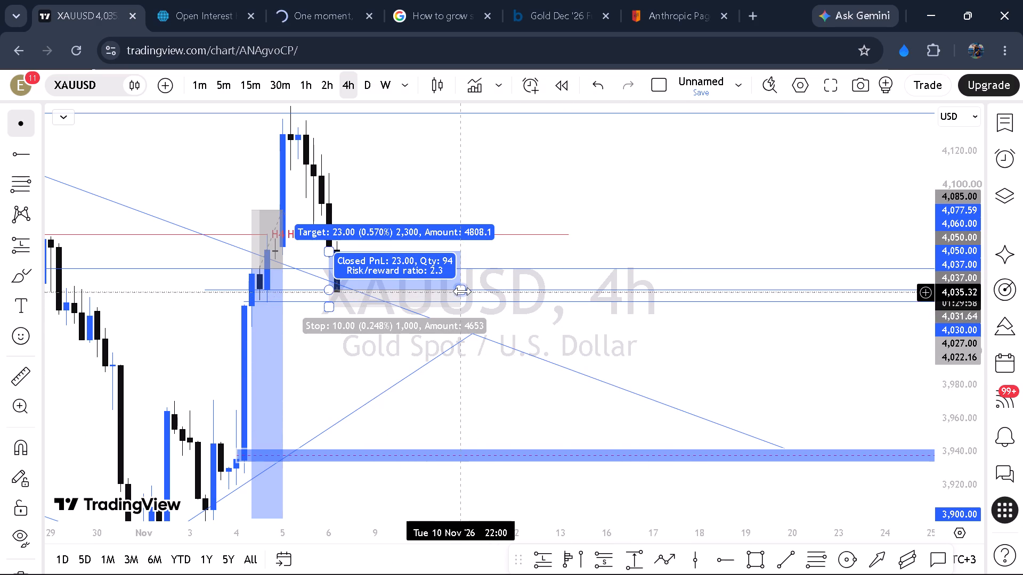
pyautogui.moveTo(462, 291); pyautogui.dragTo(394, 297)
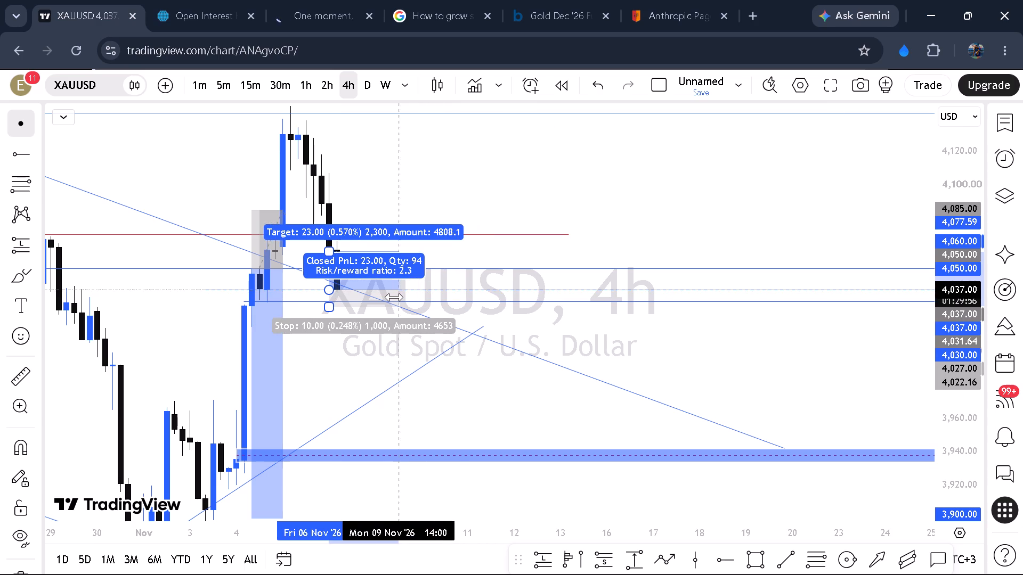
pyautogui.moveTo(394, 297); pyautogui.dragTo(379, 300)
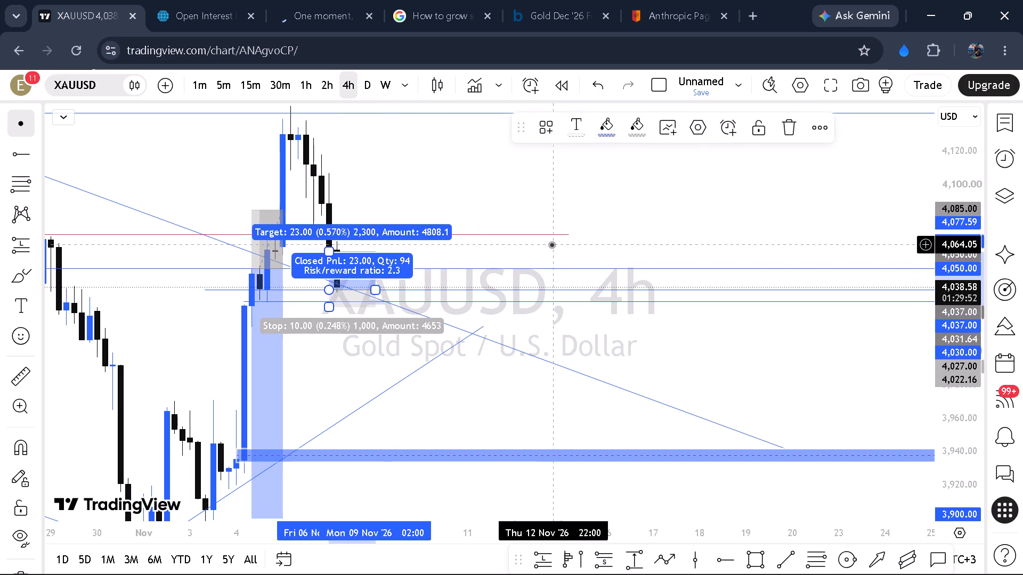
# Set the XAUUSD chart to the 5-minute timeframe and reset the chart view to the latest candles.
pyautogui.click(222, 88)
pyautogui.click(308, 2)
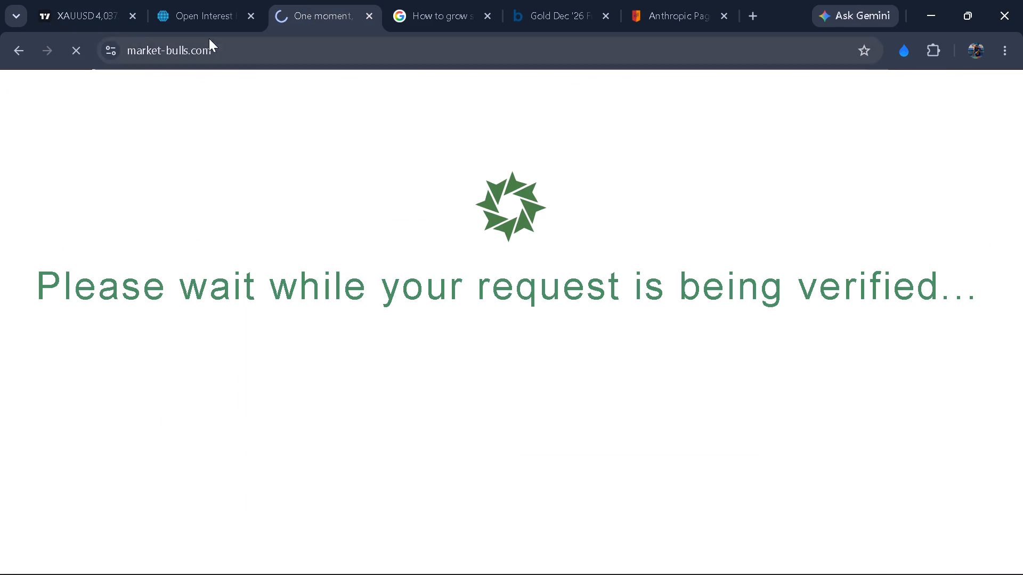
pyautogui.click(80, 22)
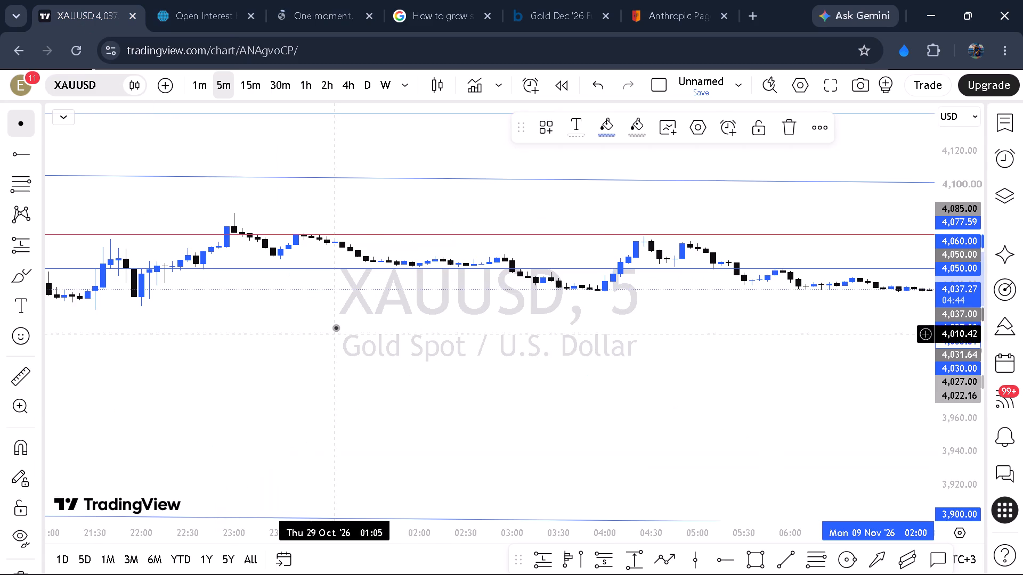
pyautogui.rightClick(335, 327)
pyautogui.click(401, 165)
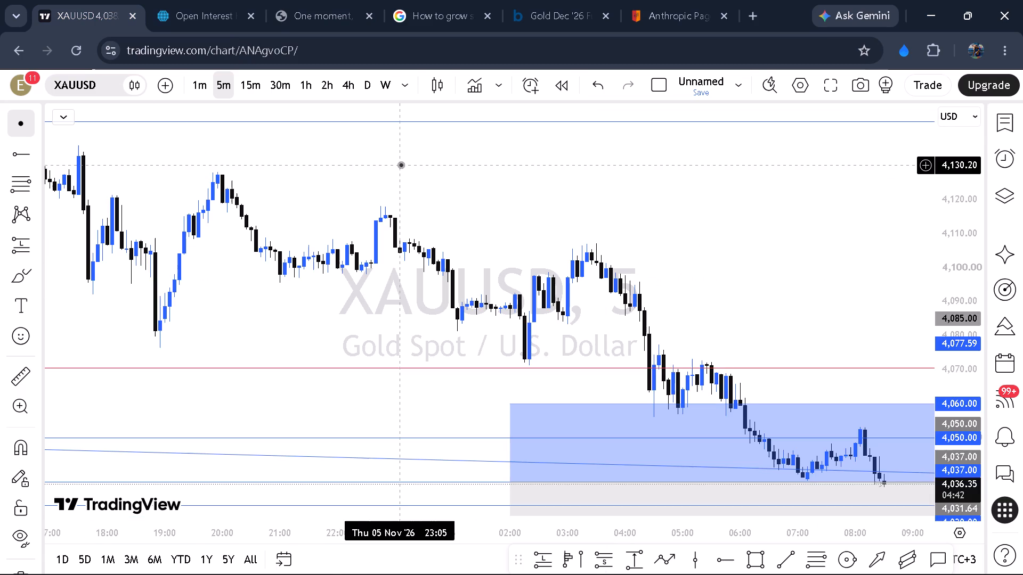
# Examine the latest 5-minute XAUUSD price action around the long position's 4037 entry and the 4050 and 4030 levels.
pyautogui.moveTo(432, 325); pyautogui.dragTo(362, 324)
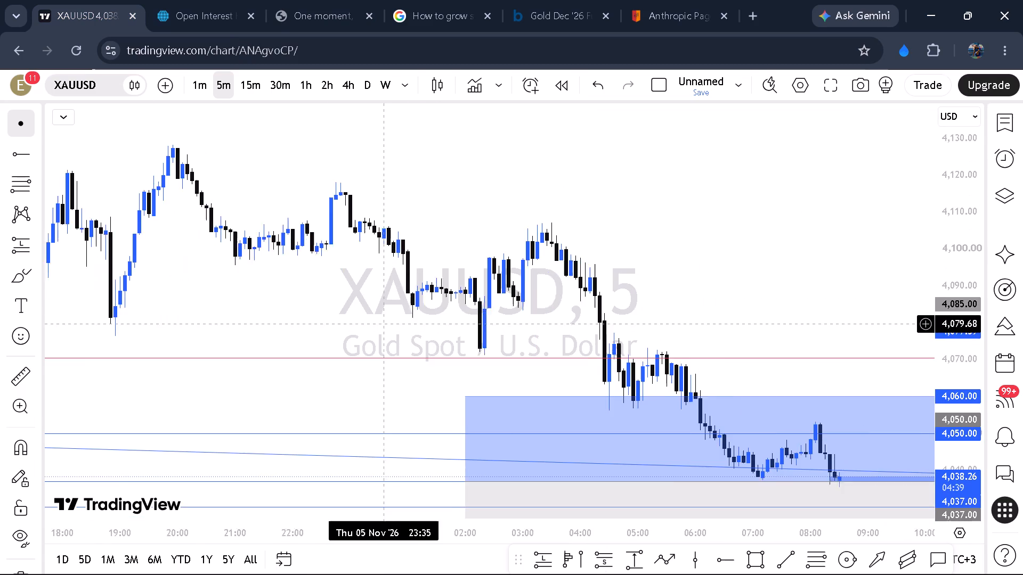
pyautogui.moveTo(362, 324); pyautogui.dragTo(135, 252)
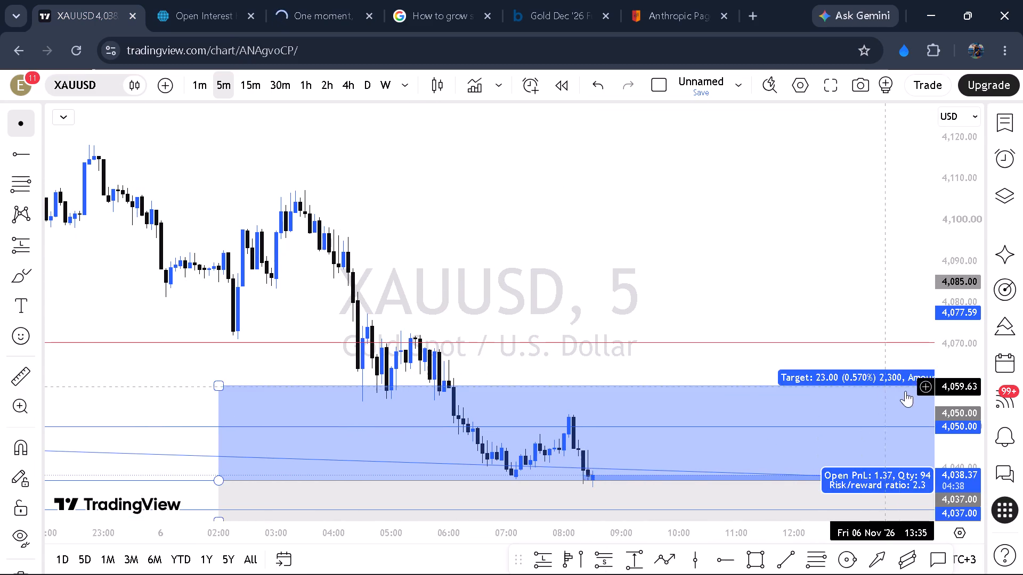
pyautogui.scroll(2, 964, 435)
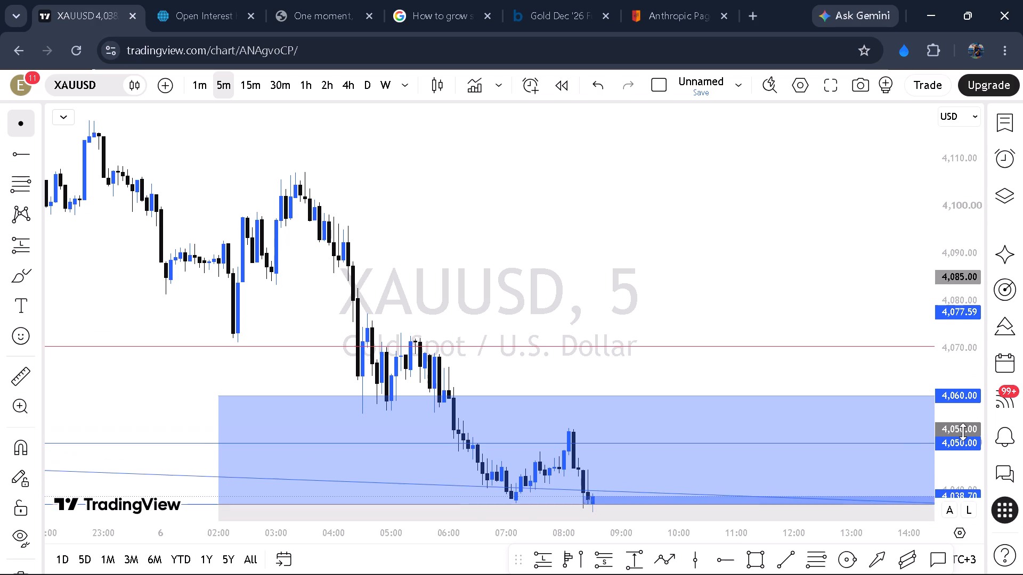
pyautogui.scroll(3, 963, 432)
pyautogui.moveTo(695, 373); pyautogui.dragTo(689, 260)
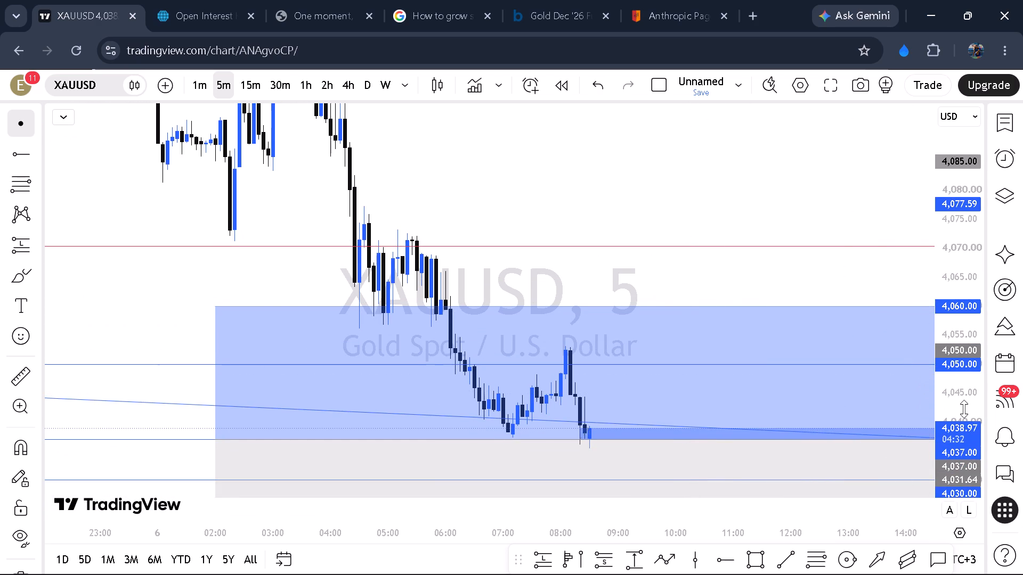
pyautogui.scroll(3, 963, 407)
pyautogui.scroll(-1, 962, 406)
pyautogui.scroll(2, 962, 406)
pyautogui.scroll(-1, 962, 405)
pyautogui.scroll(5, 962, 405)
pyautogui.moveTo(593, 262); pyautogui.dragTo(613, 133)
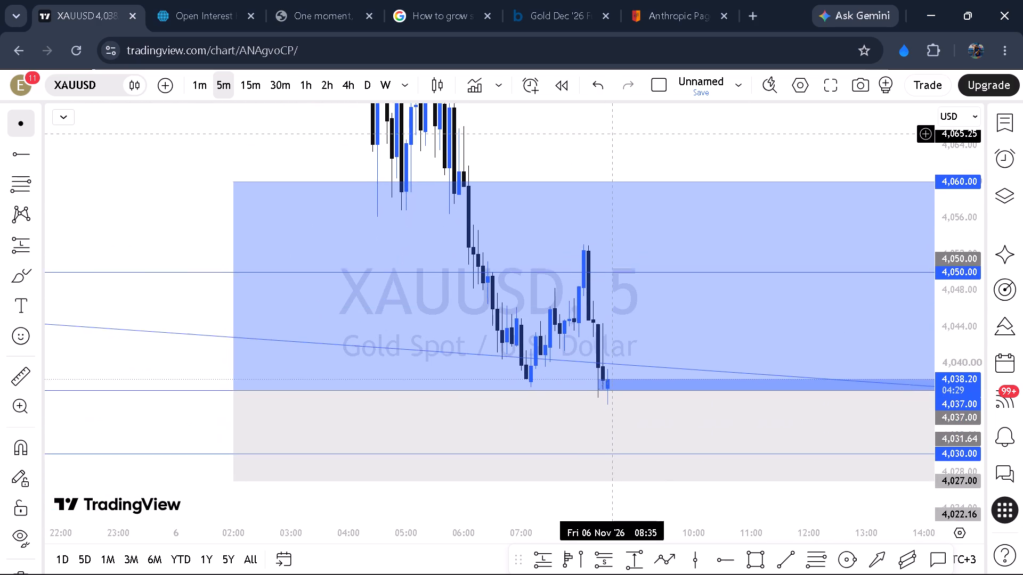
pyautogui.moveTo(613, 133); pyautogui.dragTo(613, 133)
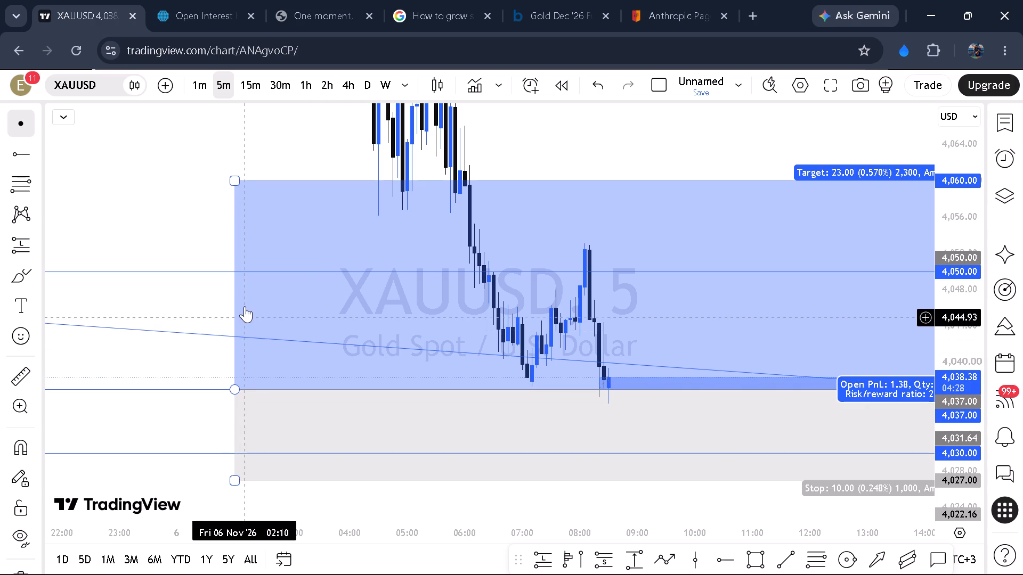
pyautogui.moveTo(590, 147); pyautogui.dragTo(474, 160)
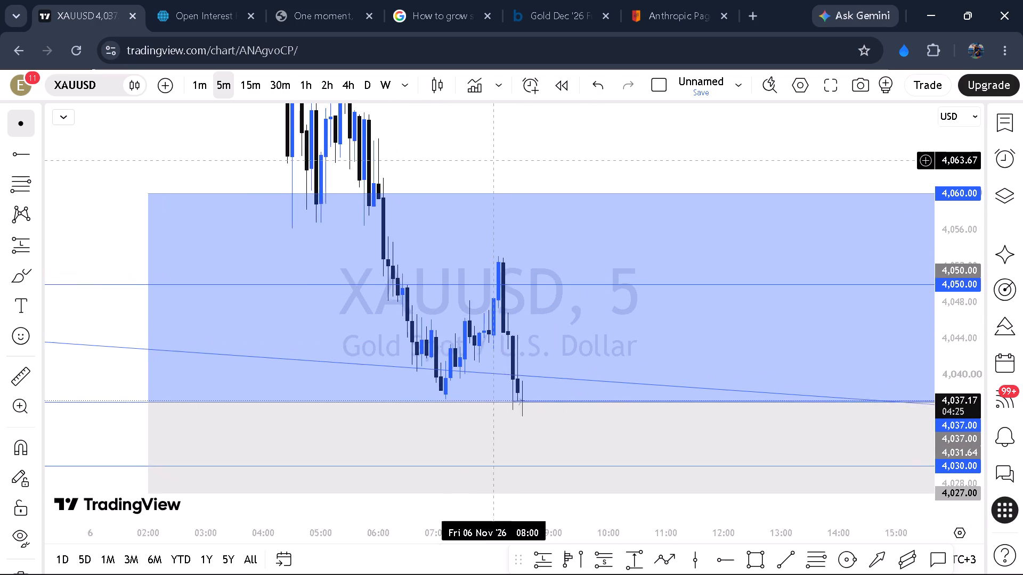
pyautogui.moveTo(474, 160); pyautogui.dragTo(377, 161)
pyautogui.moveTo(508, 143); pyautogui.dragTo(343, 166)
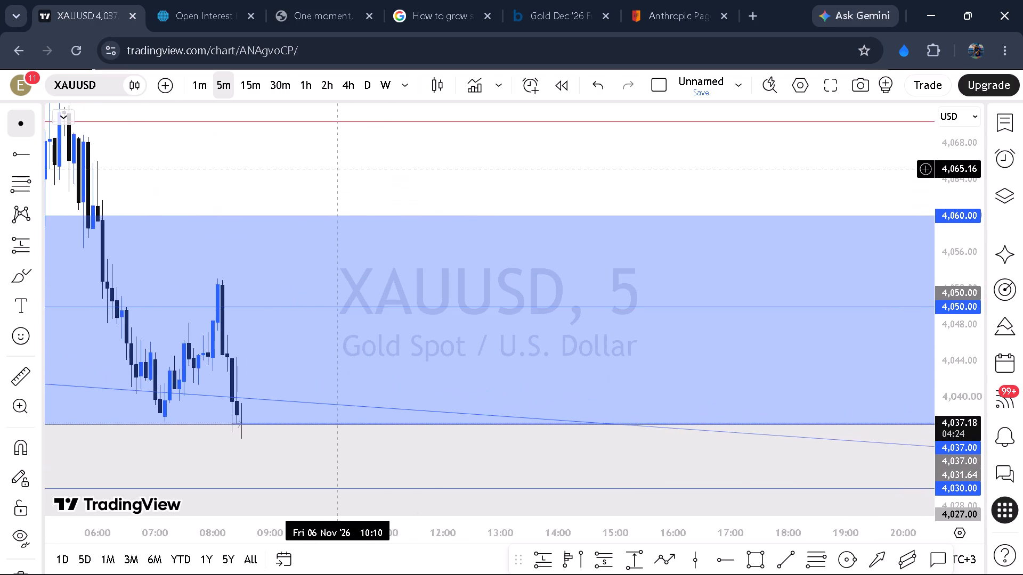
pyautogui.moveTo(343, 166); pyautogui.dragTo(426, 162)
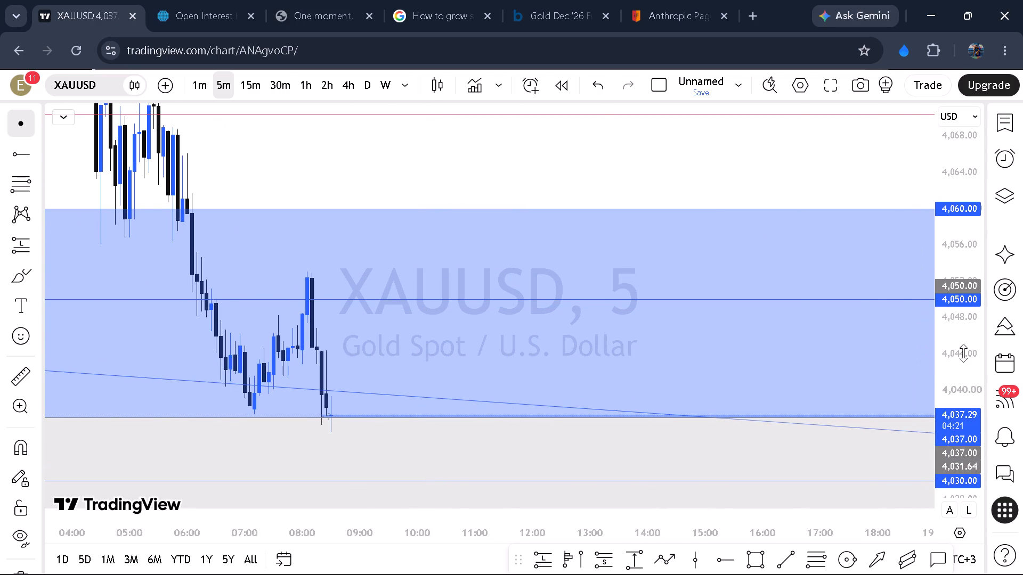
pyautogui.scroll(16, 963, 349)
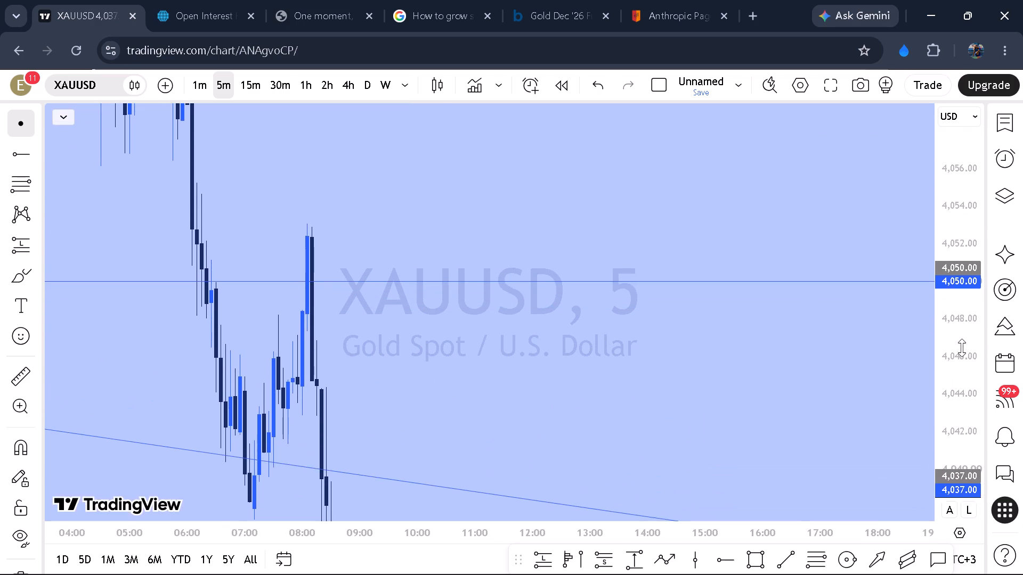
pyautogui.scroll(-4, 548, 282)
pyautogui.scroll(1, 548, 281)
pyautogui.scroll(-5, 548, 281)
pyautogui.moveTo(202, 357); pyautogui.dragTo(200, 352)
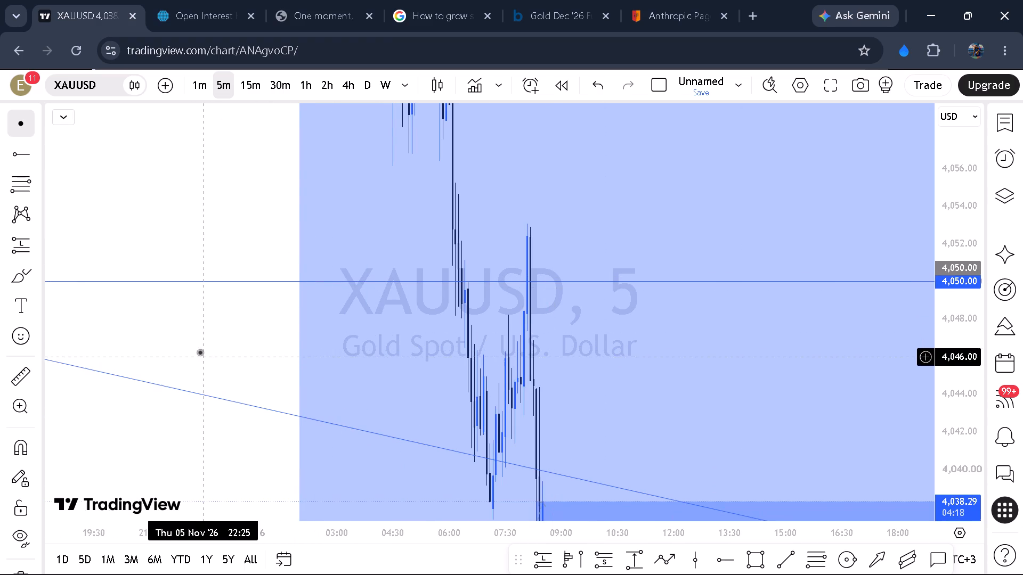
pyautogui.moveTo(200, 352); pyautogui.dragTo(209, 242)
pyautogui.scroll(-1, 965, 290)
pyautogui.scroll(1, 965, 290)
pyautogui.scroll(-1, 965, 290)
pyautogui.scroll(3, 965, 290)
pyautogui.scroll(-2, 965, 290)
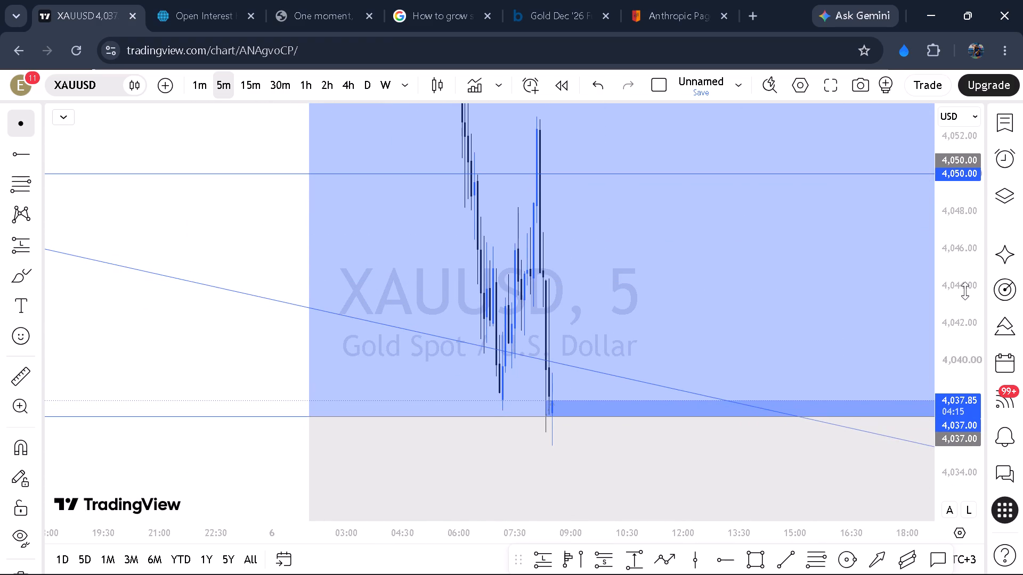
pyautogui.scroll(-4, 965, 291)
pyautogui.scroll(1, 965, 290)
pyautogui.scroll(-4, 965, 290)
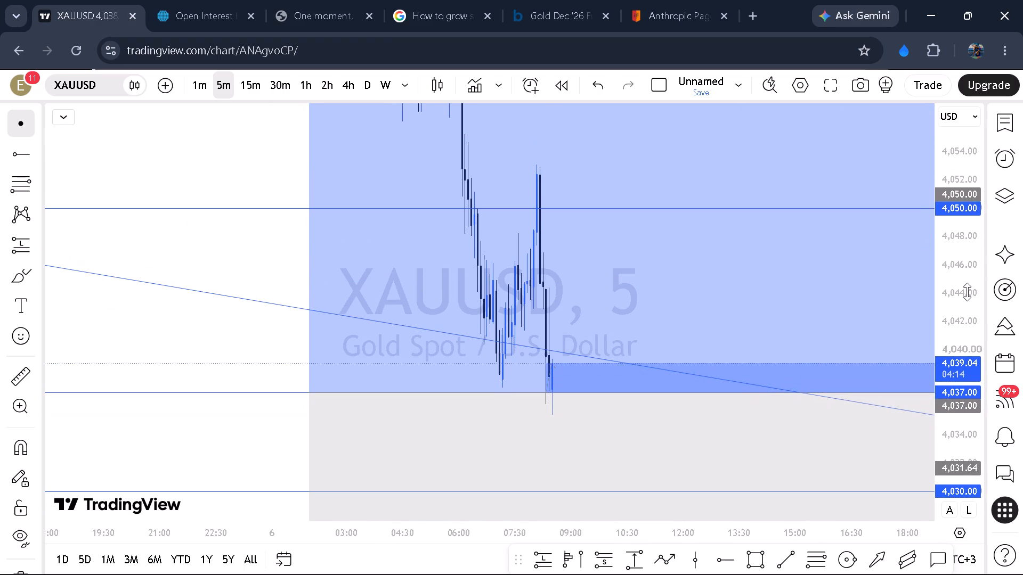
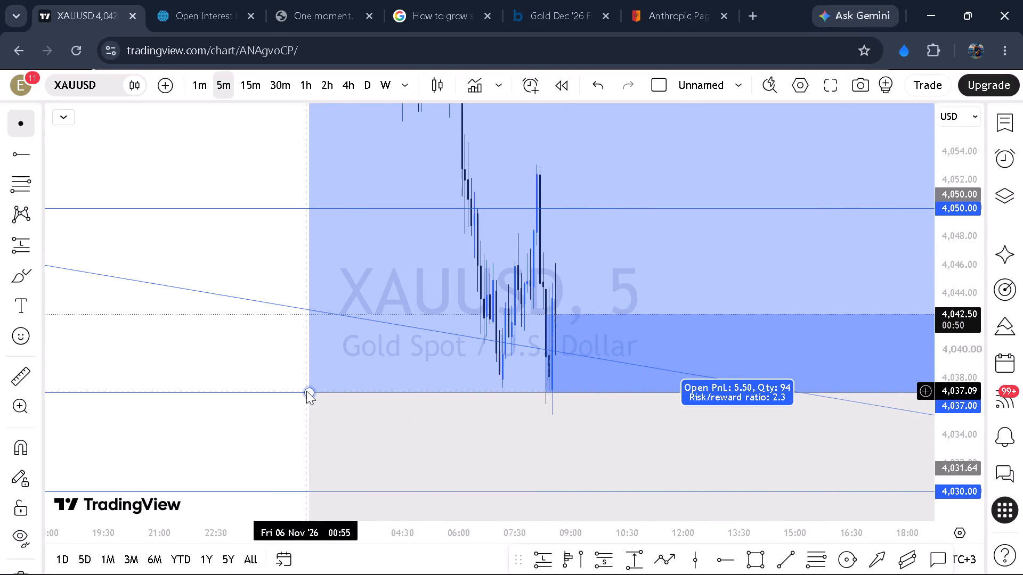
# Move the long position's start forward to Fri 06 Nov 08:00, keeping its entry near 4037.
pyautogui.moveTo(306, 391); pyautogui.dragTo(419, 401)
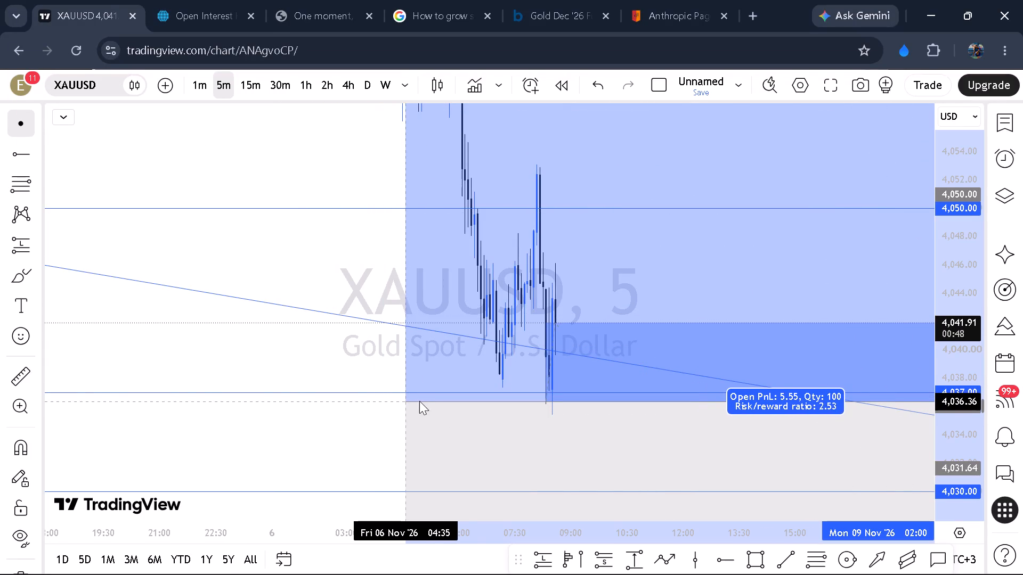
pyautogui.moveTo(419, 401); pyautogui.dragTo(470, 399)
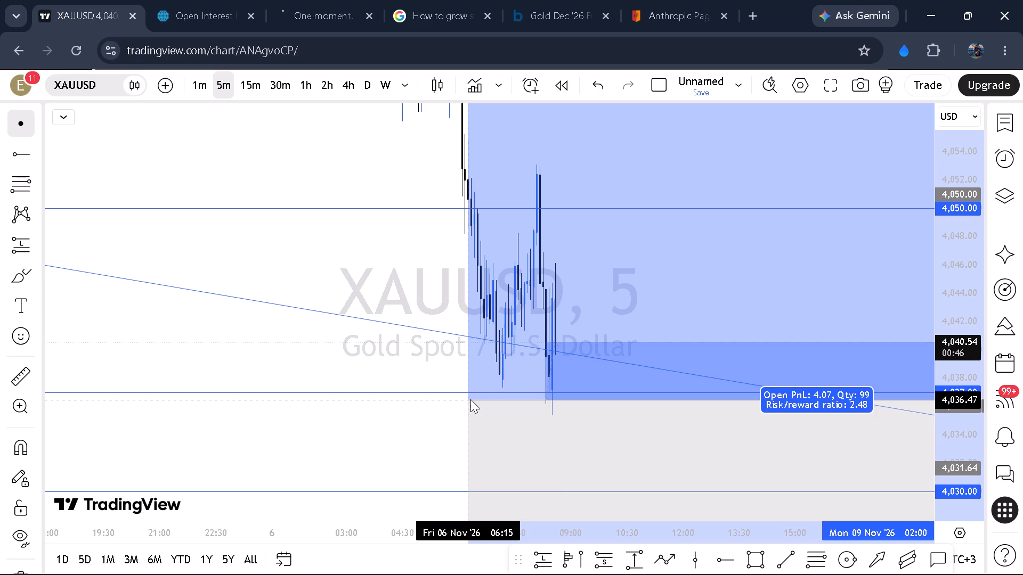
pyautogui.moveTo(470, 399); pyautogui.dragTo(507, 393)
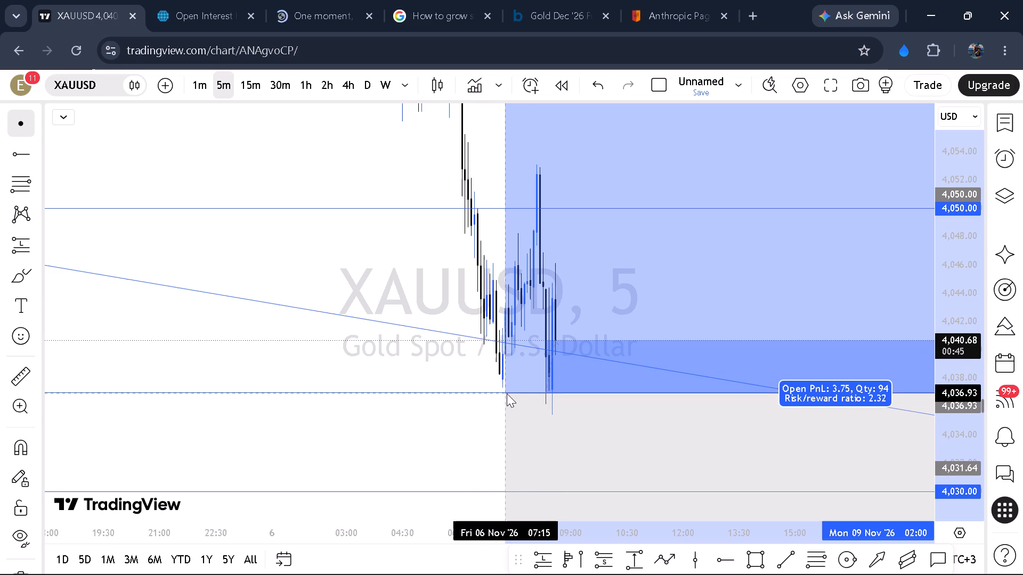
pyautogui.moveTo(507, 393); pyautogui.dragTo(534, 391)
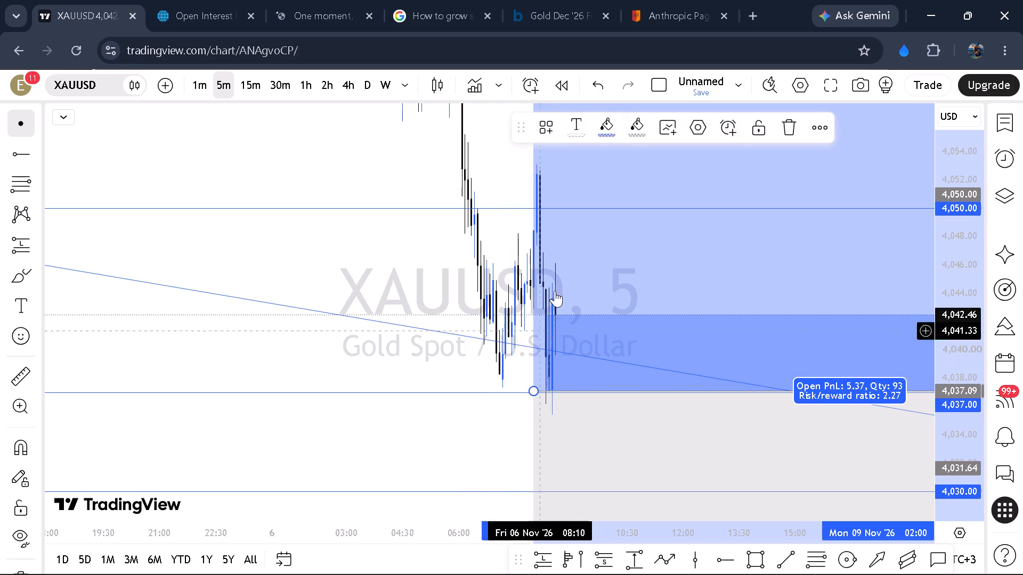
# Set the long position's entry price to 4037 and apply the settings.
pyautogui.click(696, 125)
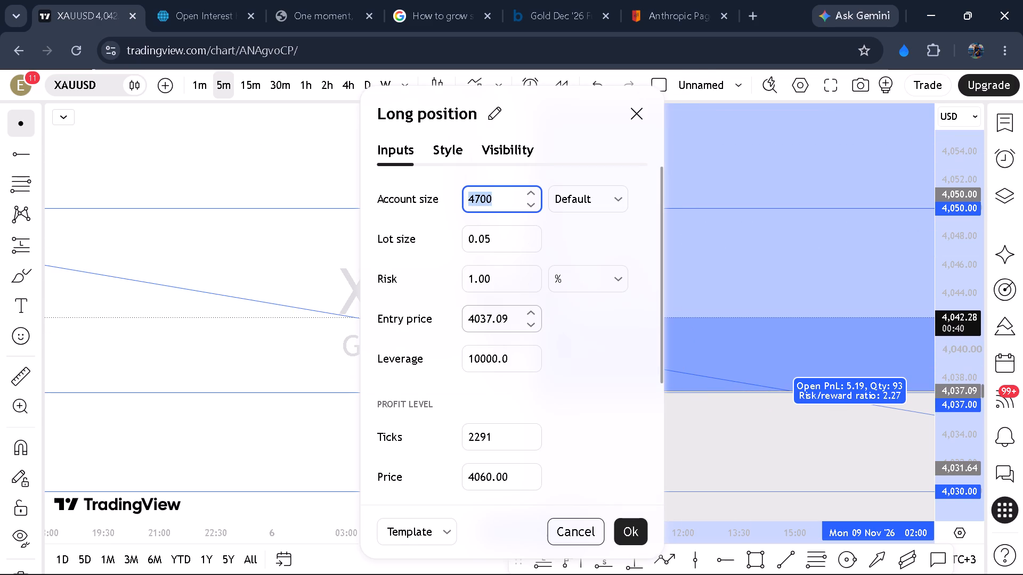
pyautogui.click(515, 322)
pyautogui.press('BackSpace')
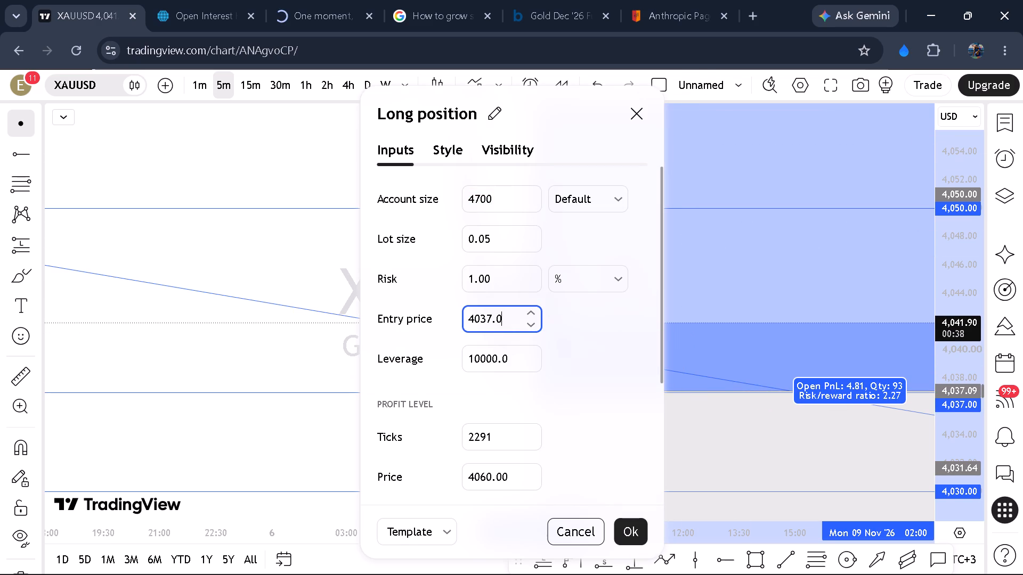
pyautogui.press('BackSpace')
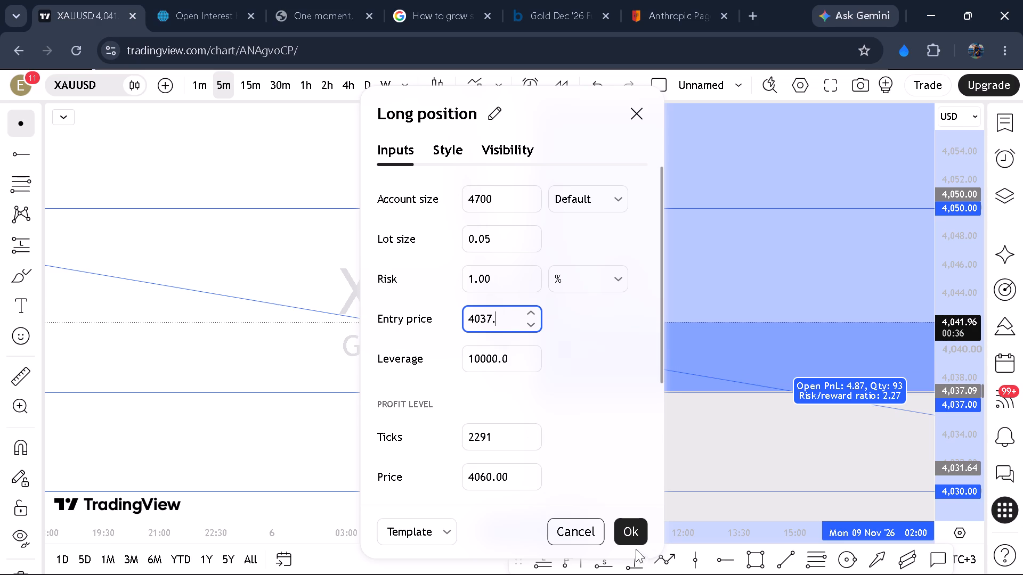
pyautogui.click(632, 532)
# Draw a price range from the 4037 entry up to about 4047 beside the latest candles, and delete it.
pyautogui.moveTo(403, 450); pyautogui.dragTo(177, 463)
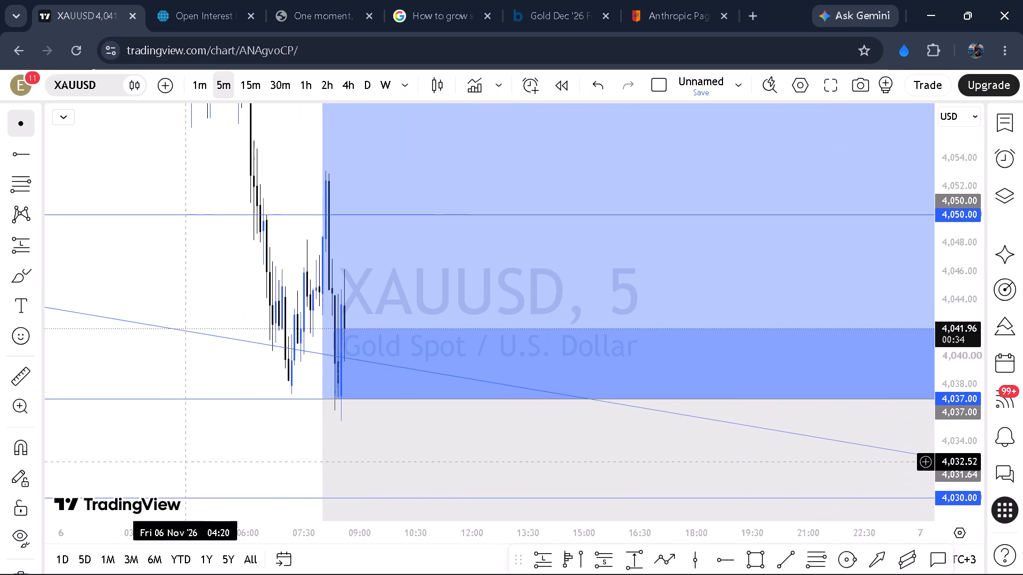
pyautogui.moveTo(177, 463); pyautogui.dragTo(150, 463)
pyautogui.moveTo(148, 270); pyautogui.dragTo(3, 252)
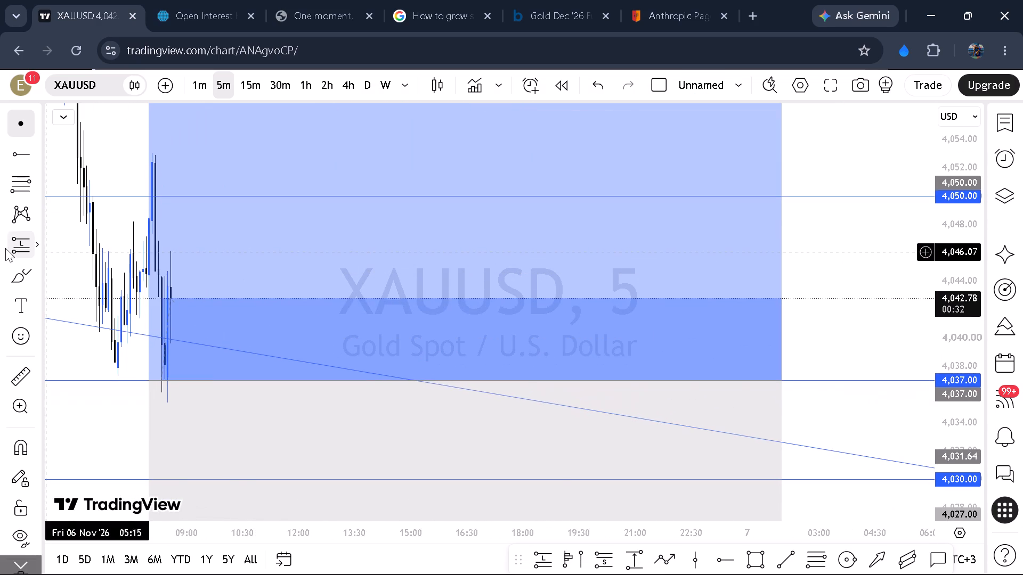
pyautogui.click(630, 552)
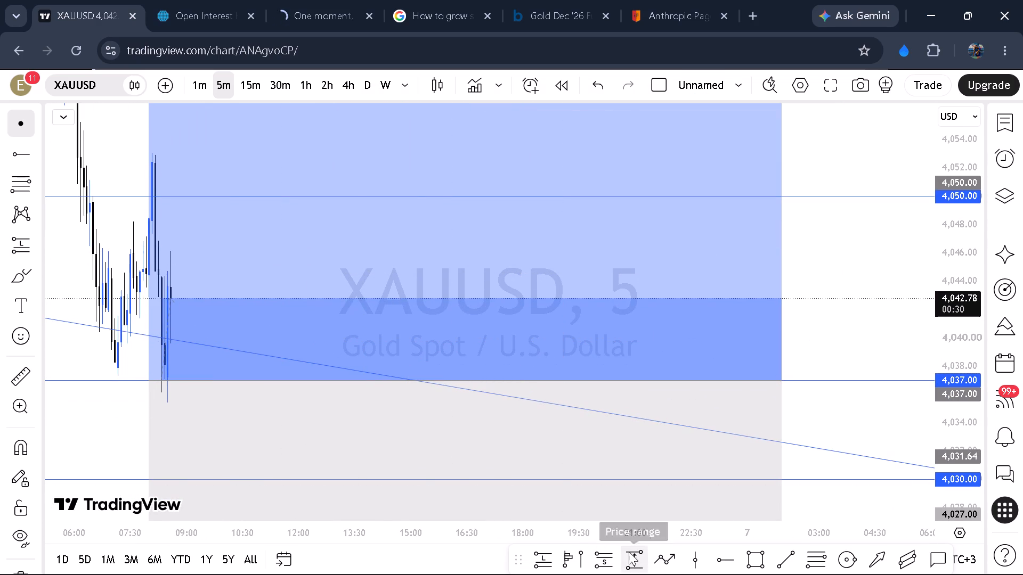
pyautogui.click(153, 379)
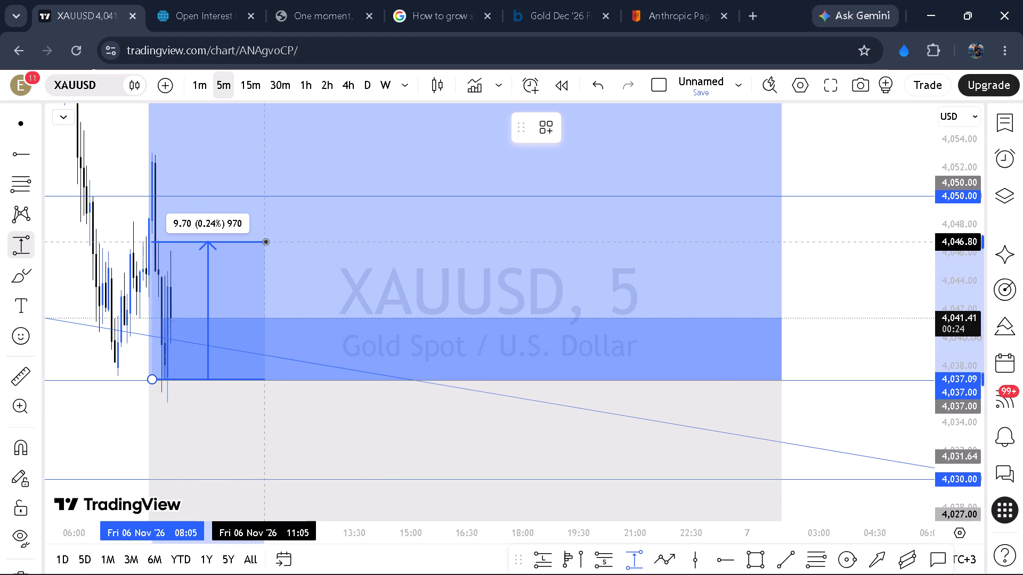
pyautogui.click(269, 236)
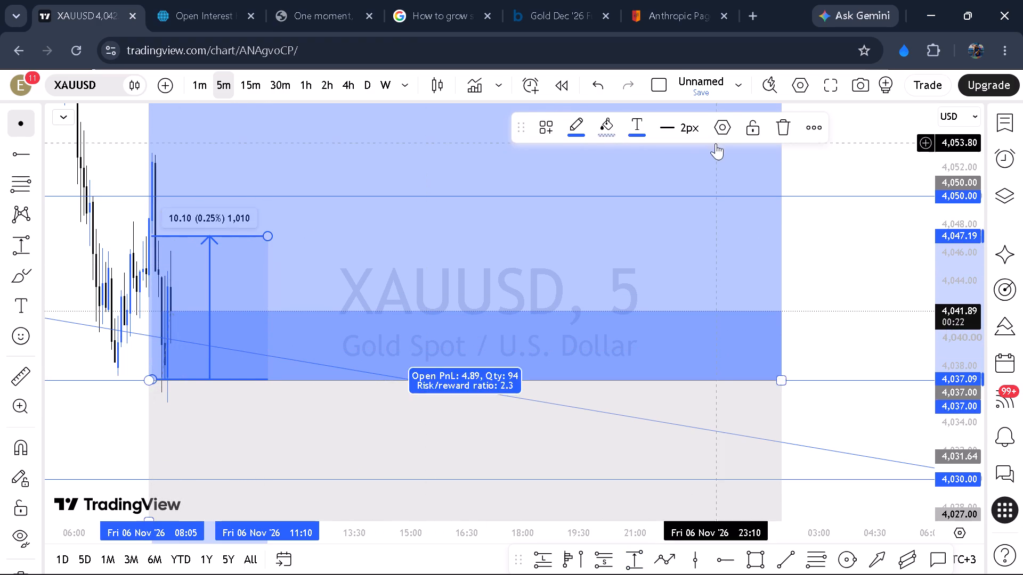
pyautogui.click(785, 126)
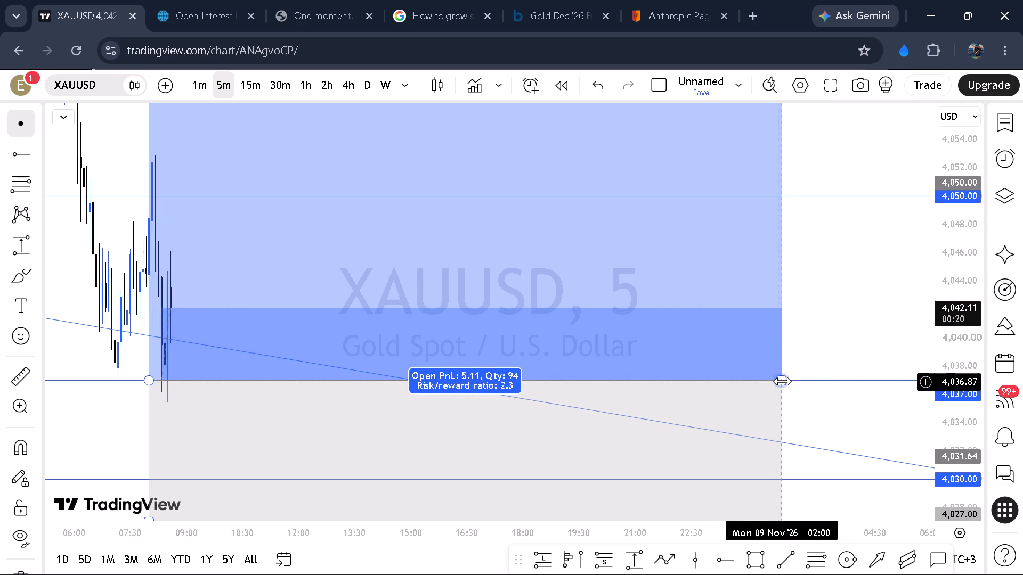
# Shorten the long position's time span so it ends at about Fri 06 Nov 11:10.
pyautogui.moveTo(782, 382); pyautogui.dragTo(577, 395)
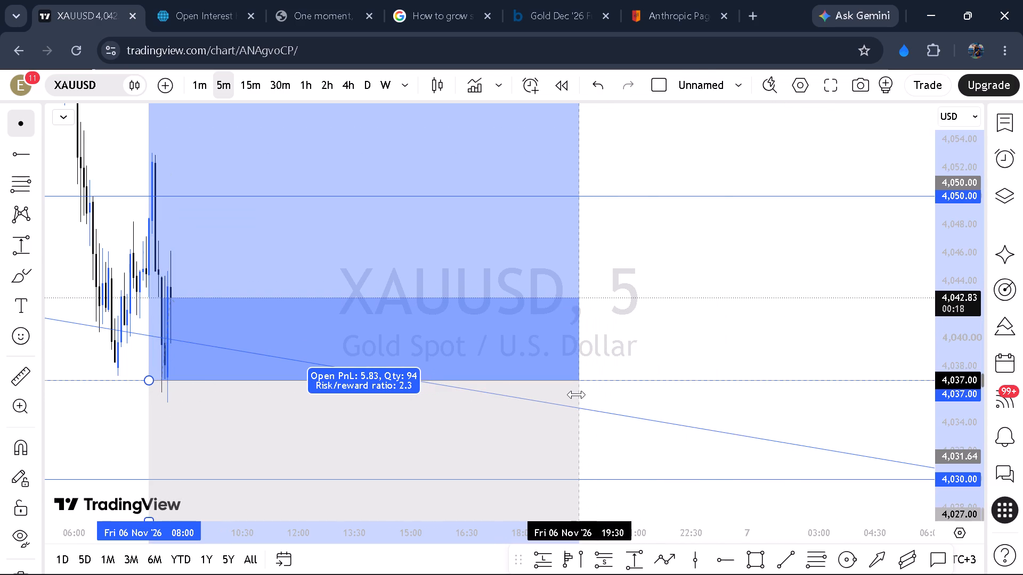
pyautogui.moveTo(577, 395); pyautogui.dragTo(460, 380)
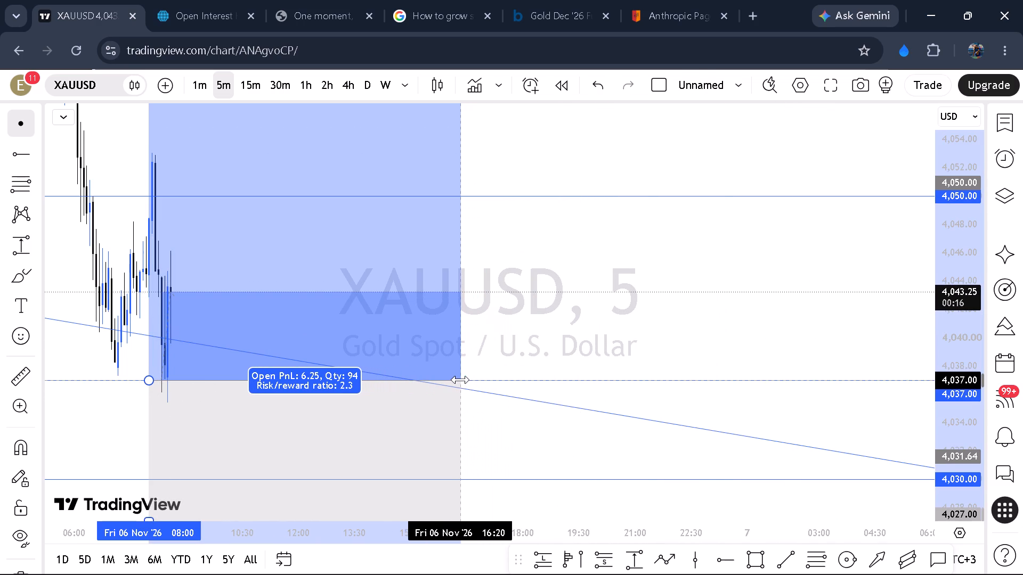
pyautogui.moveTo(460, 380); pyautogui.dragTo(431, 375)
pyautogui.rightClick(573, 270)
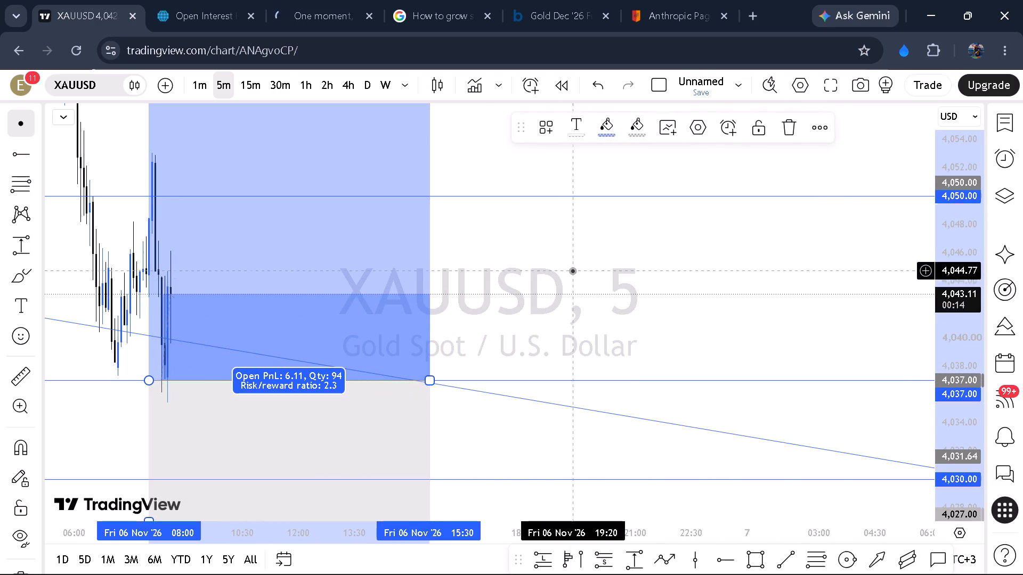
pyautogui.click(635, 157)
pyautogui.moveTo(636, 258); pyautogui.dragTo(411, 285)
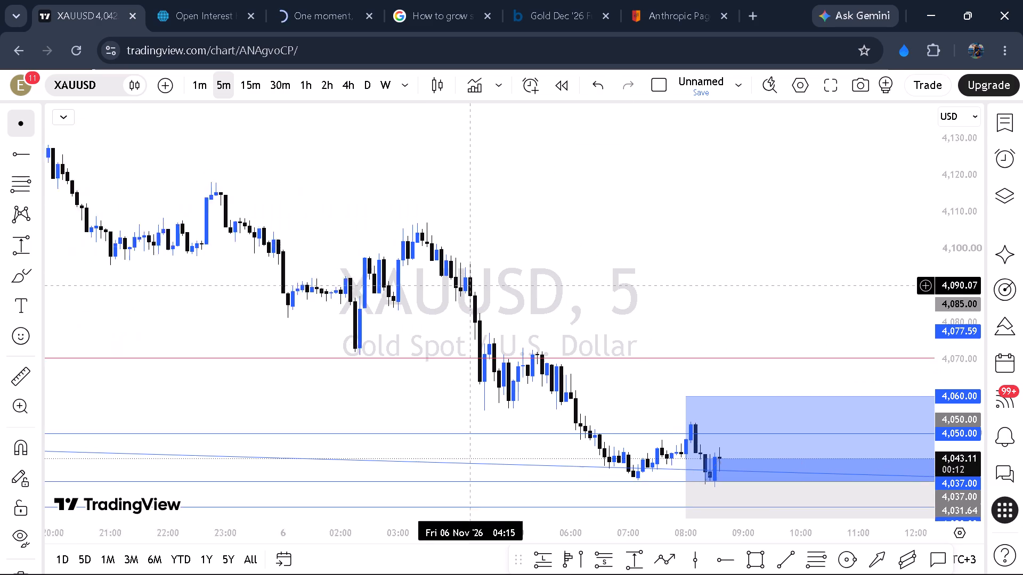
pyautogui.moveTo(411, 285); pyautogui.dragTo(222, 262)
pyautogui.moveTo(402, 348); pyautogui.dragTo(344, 346)
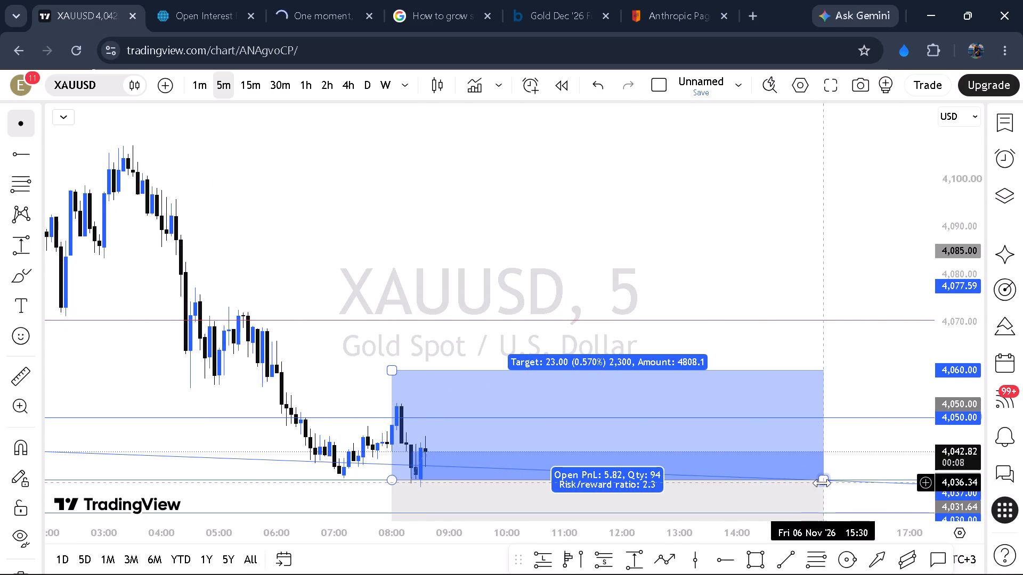
pyautogui.moveTo(821, 483); pyautogui.dragTo(574, 486)
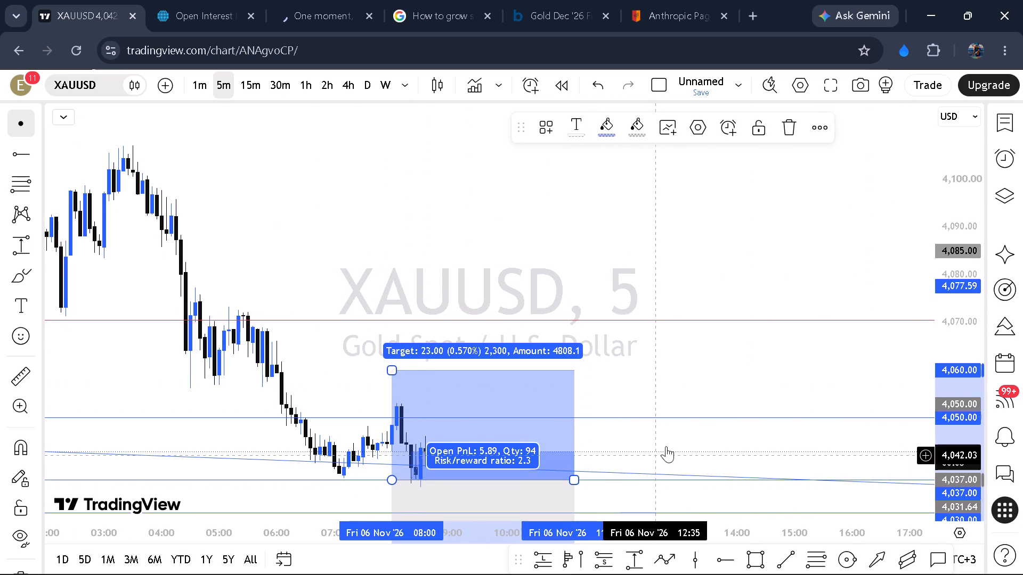
# Examine the XAUUSD long position in full screen, between its 4027 stop and 4060 target, and return to the normal window.
pyautogui.moveTo(668, 440); pyautogui.dragTo(689, 398)
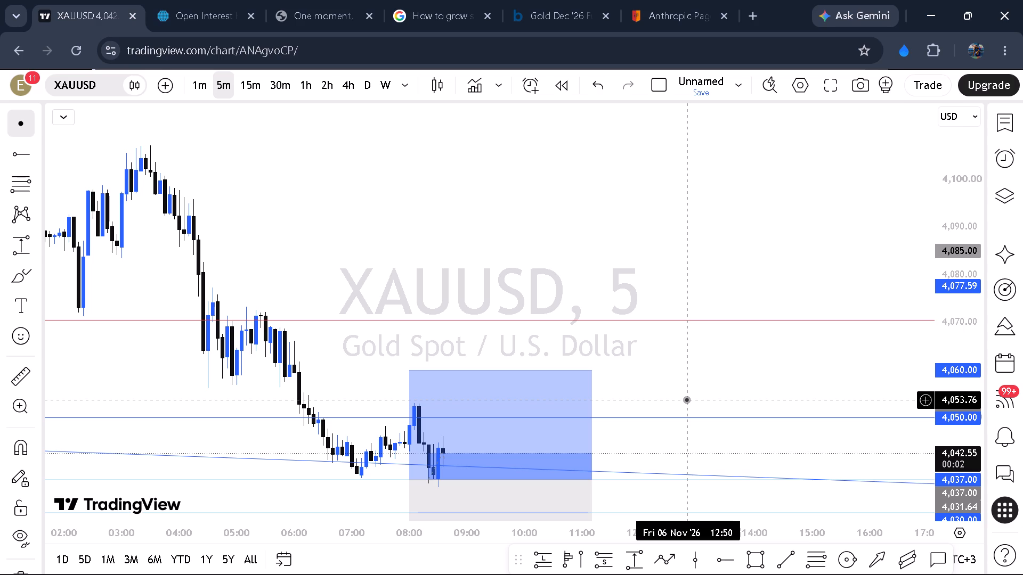
pyautogui.press('F11')
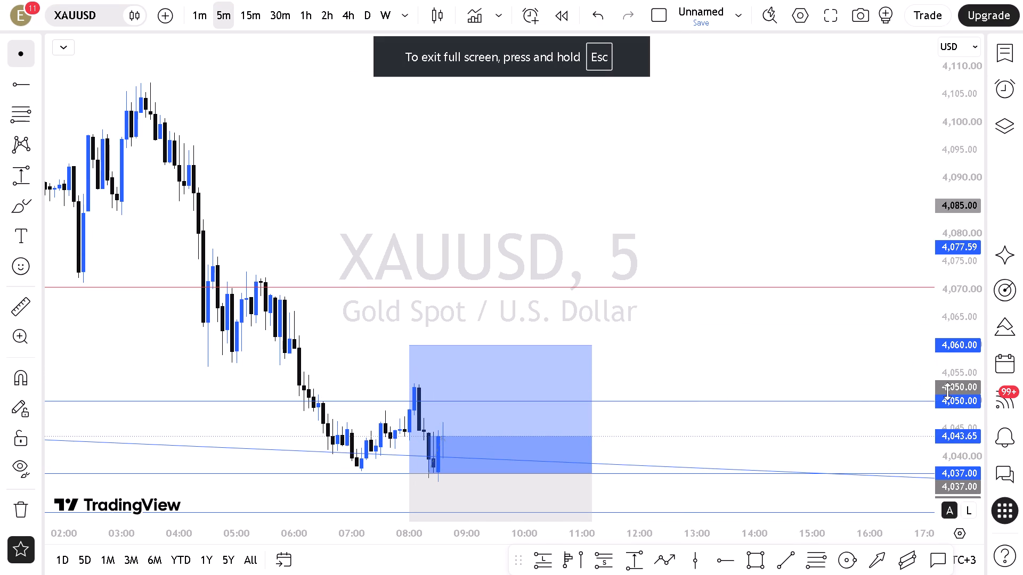
pyautogui.scroll(4, 947, 391)
pyautogui.moveTo(752, 477); pyautogui.dragTo(771, 336)
pyautogui.scroll(2, 958, 357)
pyautogui.scroll(-2, 957, 357)
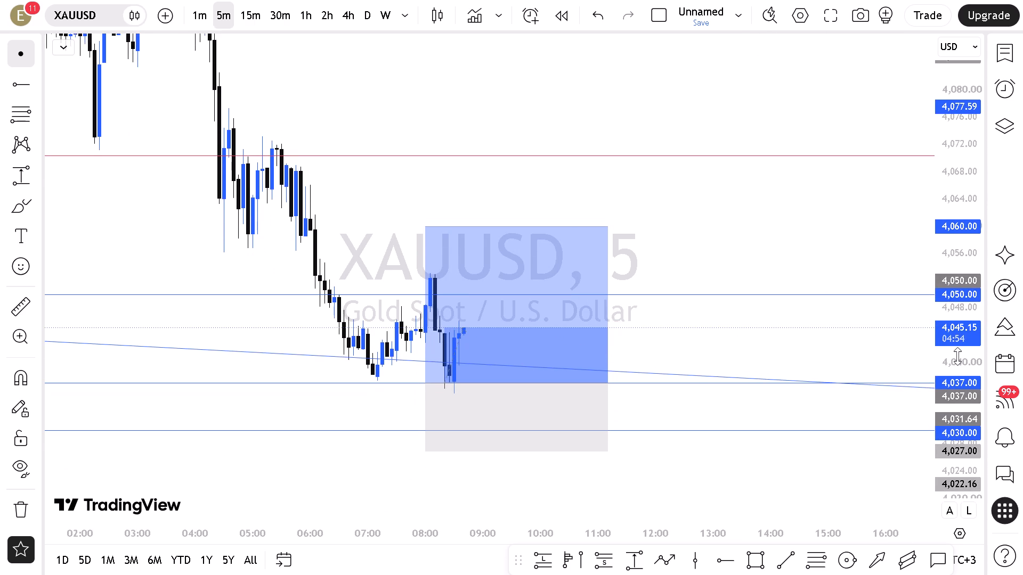
pyautogui.scroll(8, 957, 356)
pyautogui.scroll(-1, 957, 355)
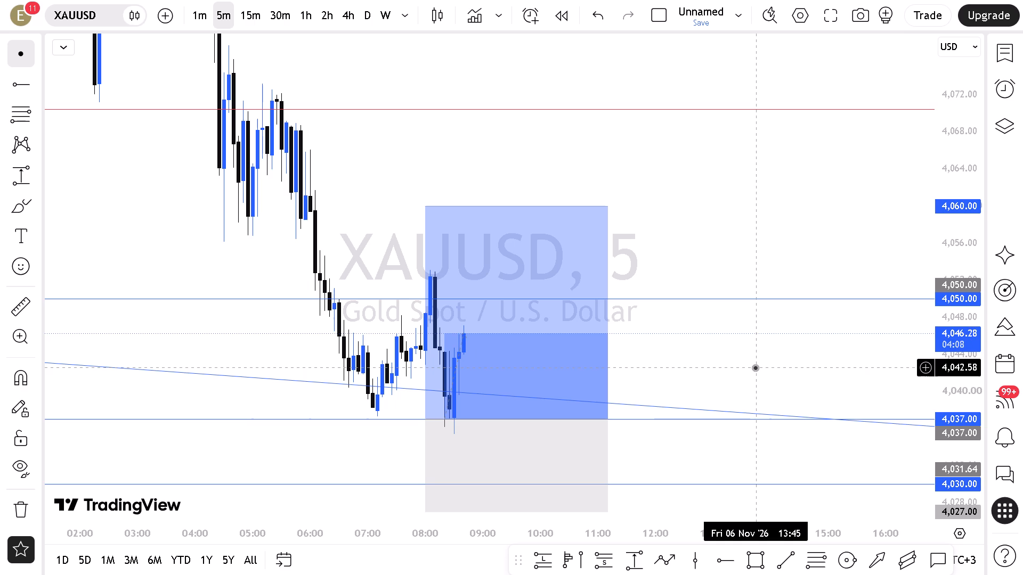
pyautogui.press('Escape')
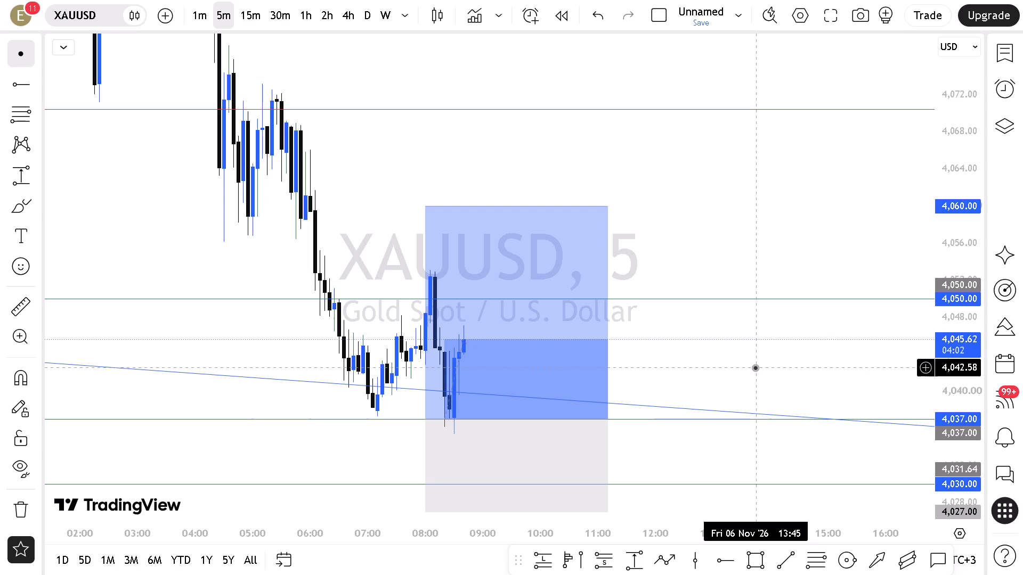
pyautogui.press('F11')
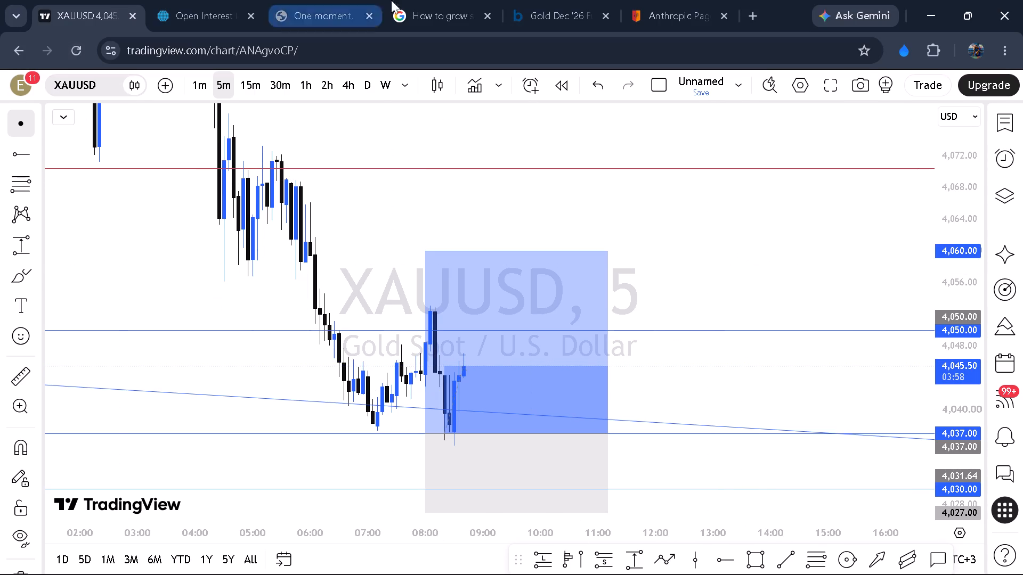
# Switch to the Barchart Gold Dec '26 volatility and Greeks page and erase all existing annotations around the 4,050 strike.
pyautogui.click(549, 8)
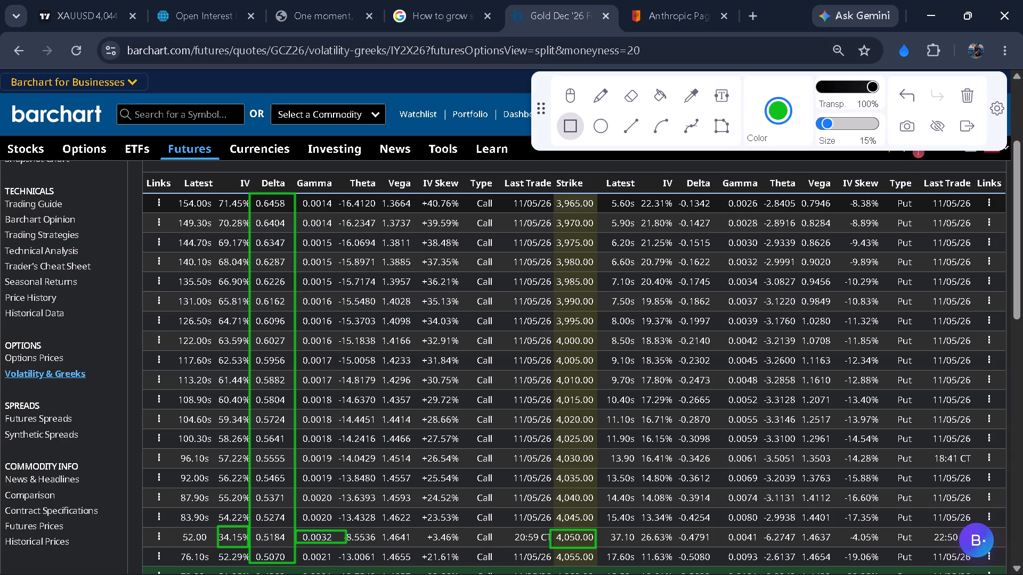
pyautogui.scroll(-1, 432, 241)
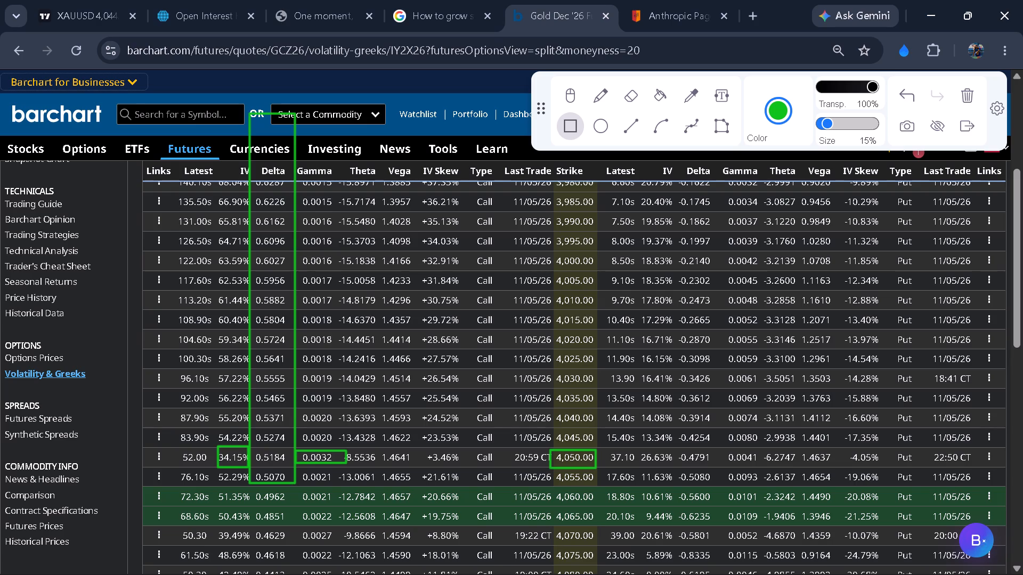
pyautogui.click(970, 95)
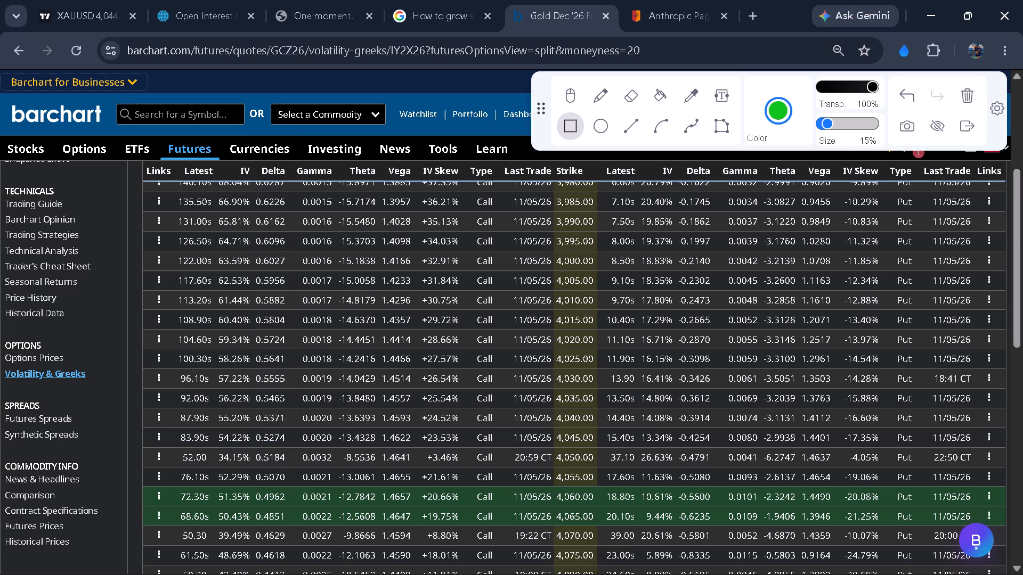
# Draw a green rectangle around the 4,050 call row, from its IV value across to the strike.
pyautogui.moveTo(210, 450); pyautogui.dragTo(464, 463)
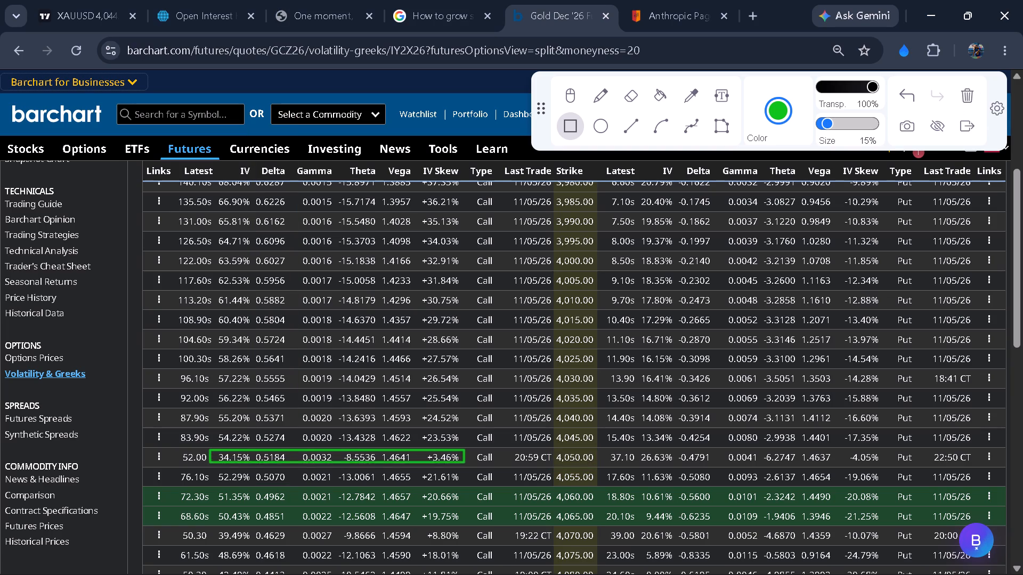
pyautogui.moveTo(464, 463); pyautogui.dragTo(598, 466)
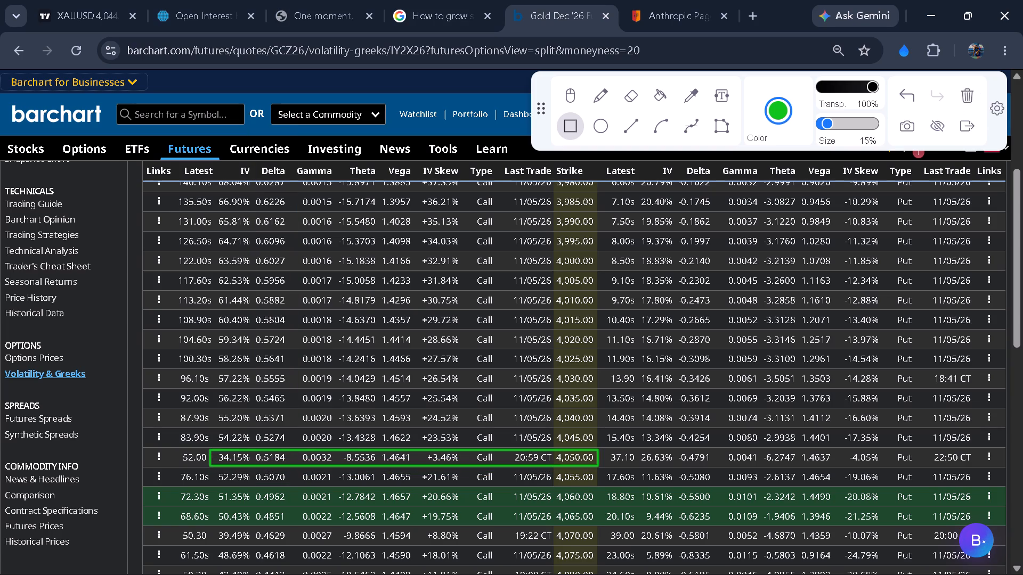
pyautogui.moveTo(598, 466); pyautogui.dragTo(598, 467)
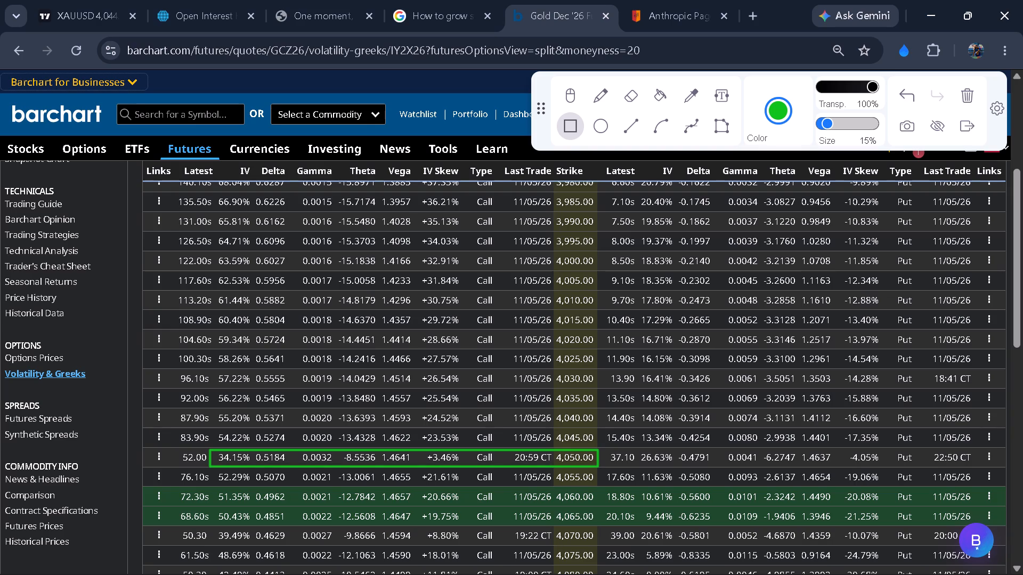
# Change the annotation colour to red and box the 4,050 call's IV, gamma and delta values.
pyautogui.click(777, 106)
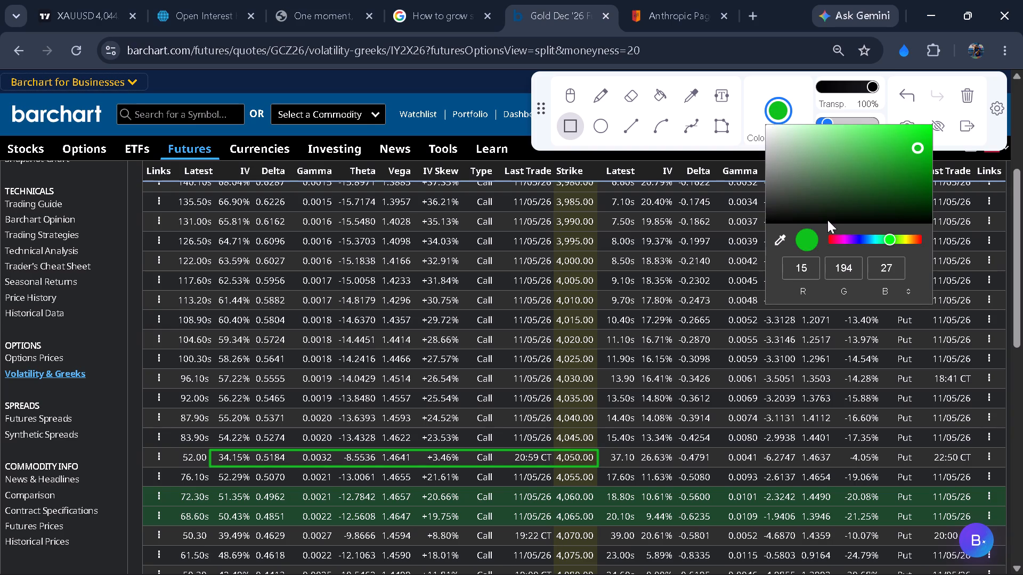
pyautogui.click(831, 238)
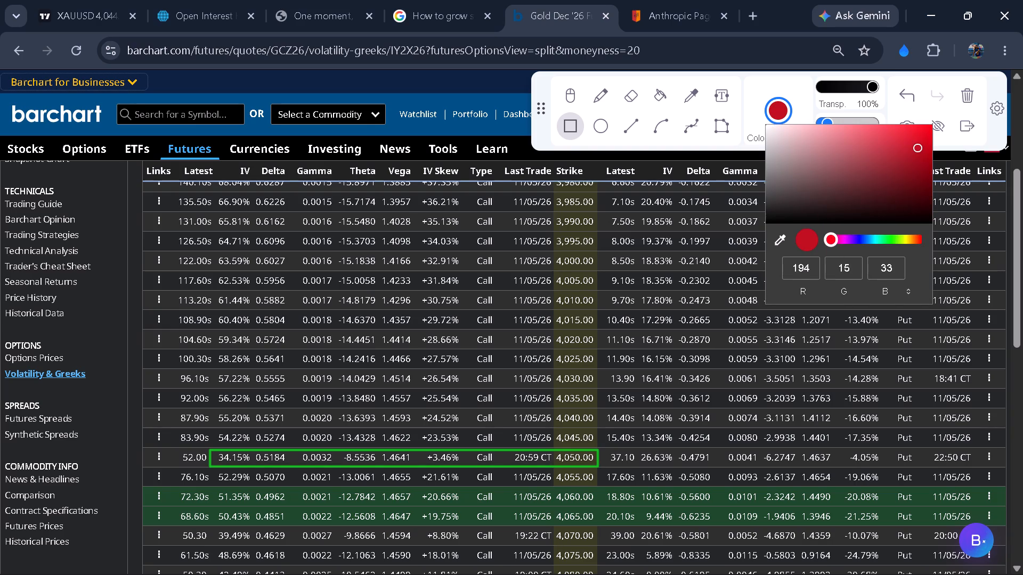
pyautogui.moveTo(216, 451); pyautogui.dragTo(253, 463)
pyautogui.moveTo(297, 451); pyautogui.dragTo(336, 463)
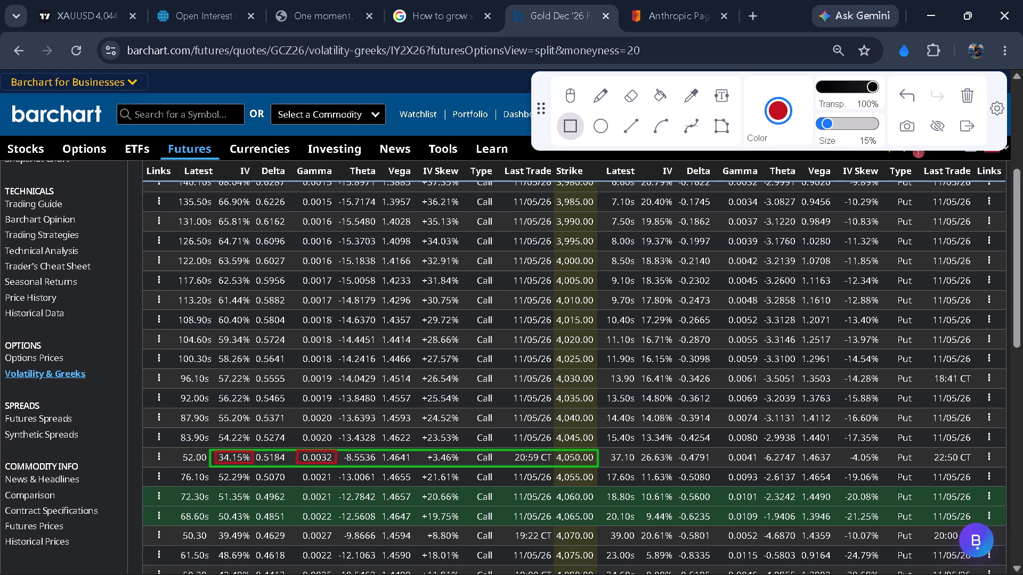
pyautogui.moveTo(254, 450); pyautogui.dragTo(287, 466)
# Draw a red box around the 4,050 call's IV skew value.
pyautogui.moveTo(287, 466); pyautogui.dragTo(287, 465)
pyautogui.moveTo(424, 451); pyautogui.dragTo(468, 462)
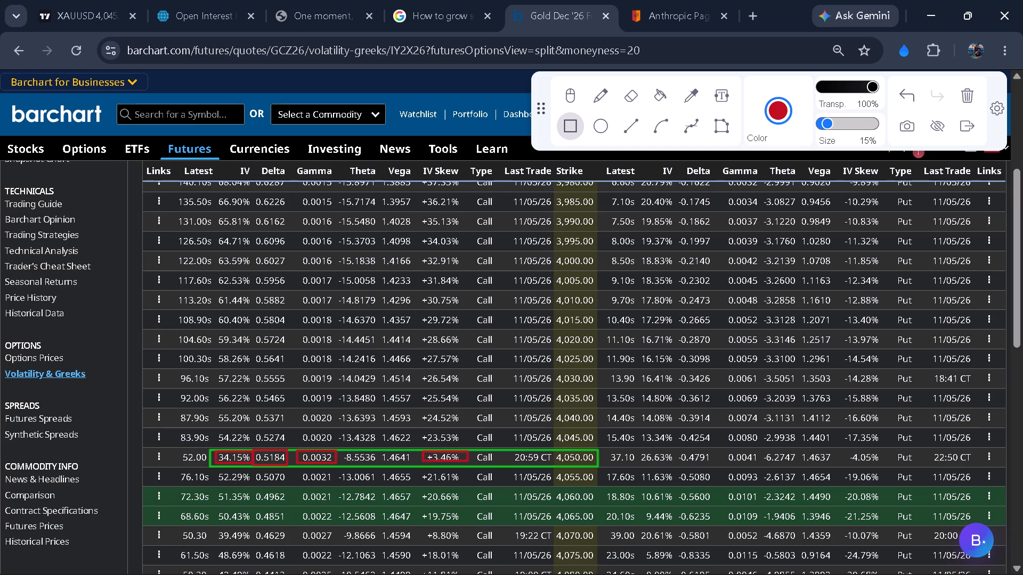
pyautogui.moveTo(468, 462); pyautogui.dragTo(467, 463)
# Take a rectangular screen snip of the call side of the options table through the strike column, including the annotated 4,050 row.
pyautogui.press('shift+super+s')
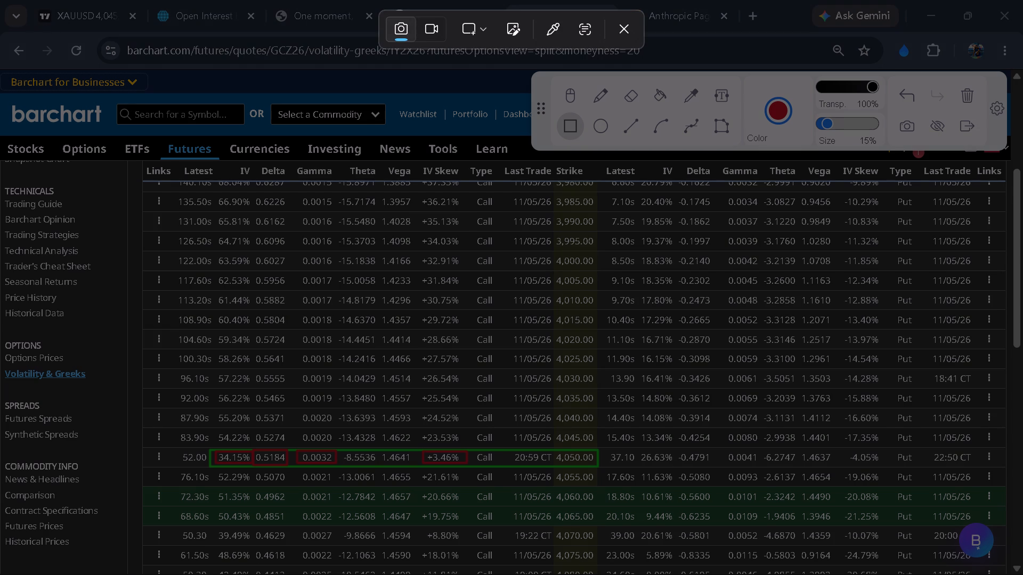
pyautogui.moveTo(136, 175); pyautogui.dragTo(595, 538)
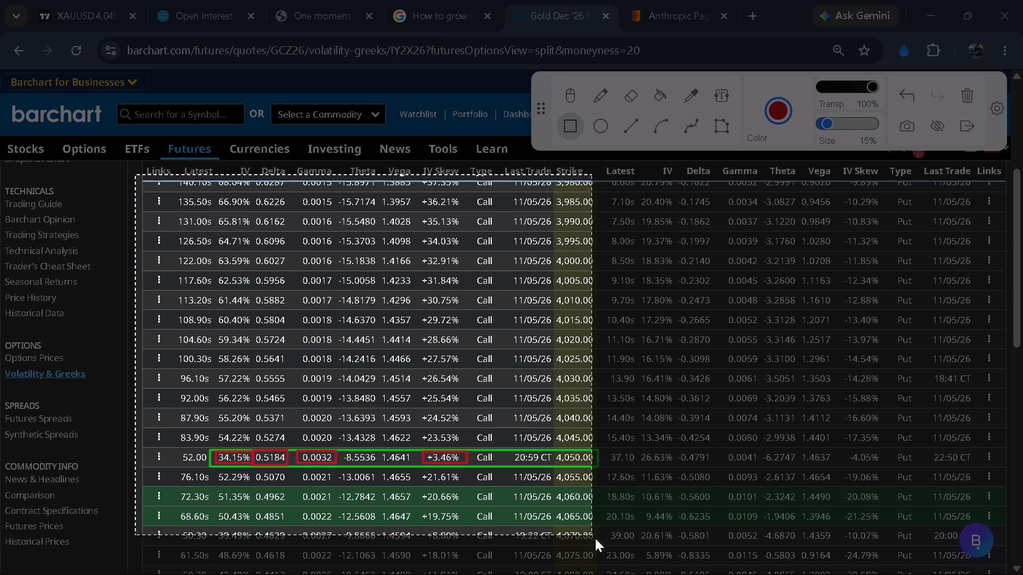
pyautogui.moveTo(595, 538); pyautogui.dragTo(607, 574)
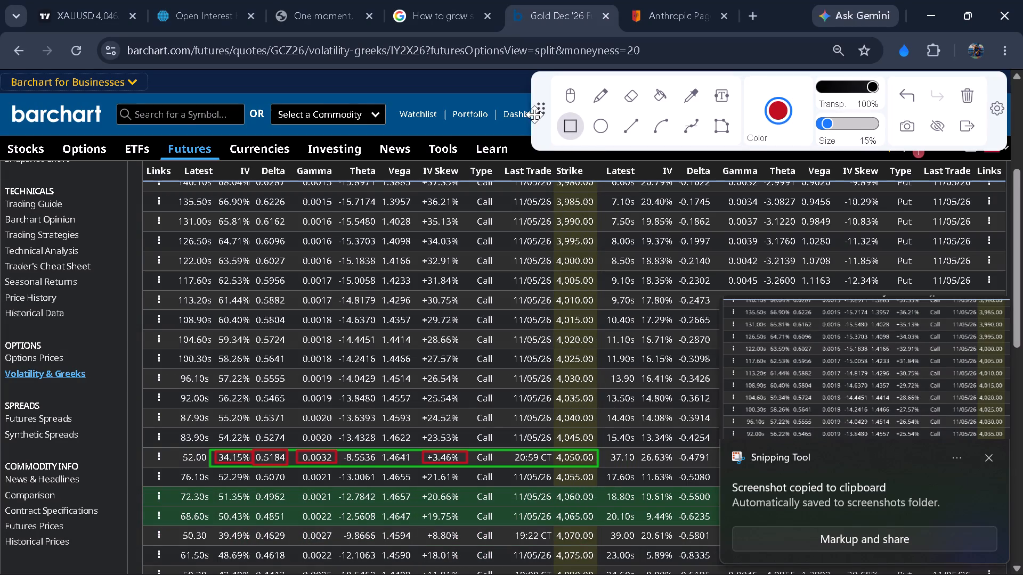
# Shift the annotation toolbar slightly up and box the put delta column in red from the 4,055 strike down to 4,160.
pyautogui.moveTo(536, 113); pyautogui.dragTo(537, 90)
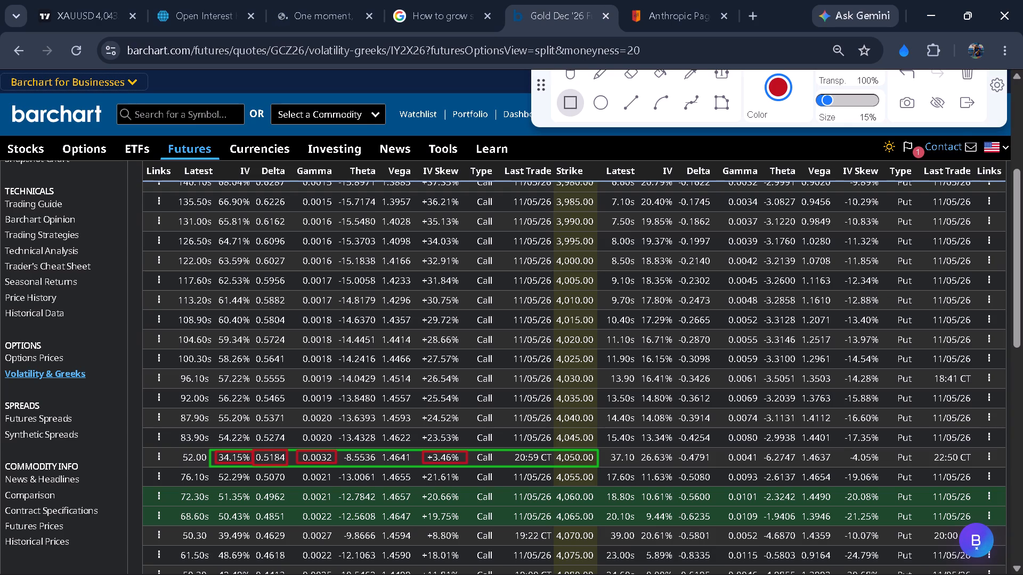
pyautogui.scroll(-2, 691, 294)
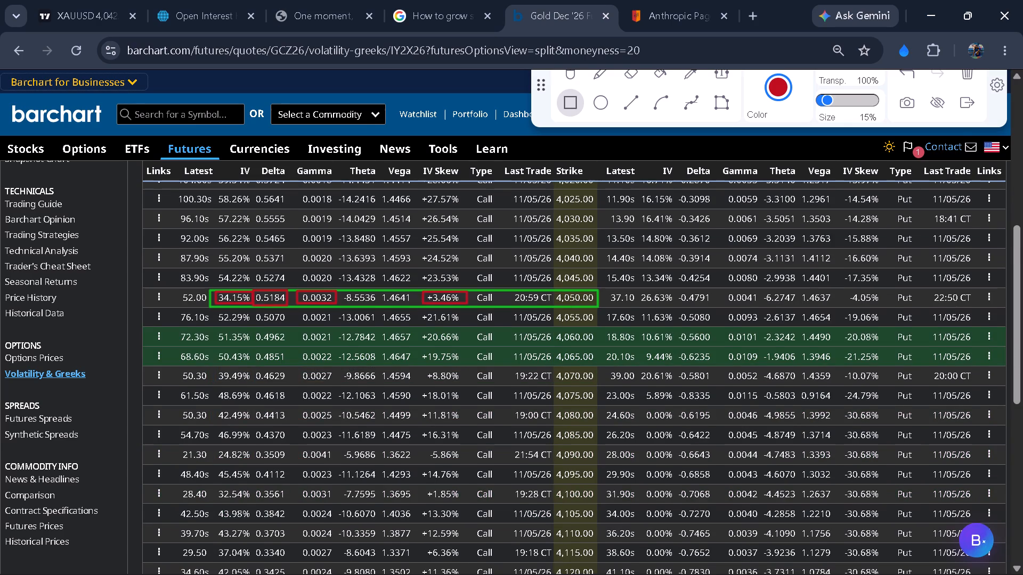
pyautogui.scroll(-1, 726, 260)
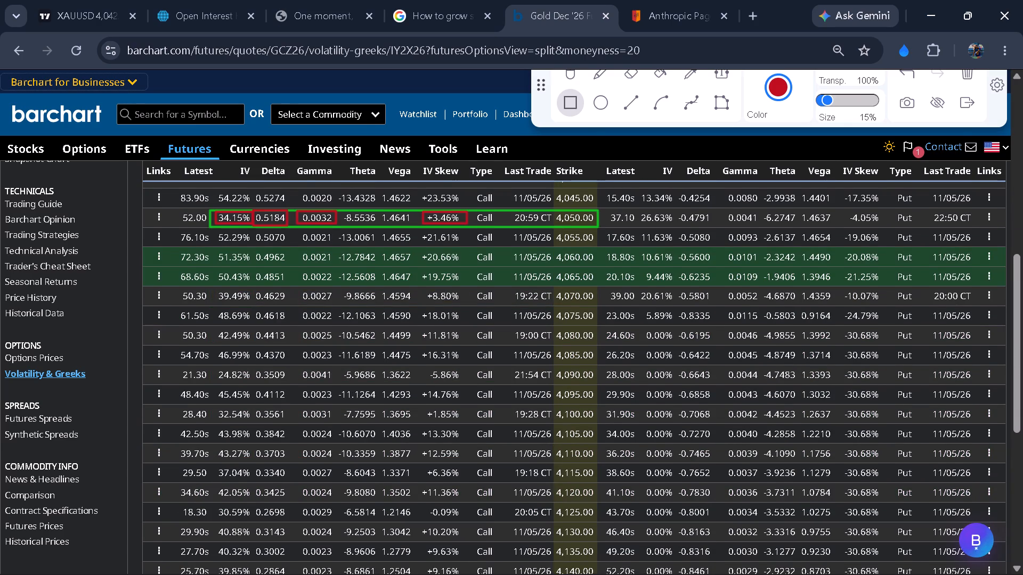
pyautogui.scroll(-1, 688, 234)
pyautogui.scroll(1, 680, 211)
pyautogui.moveTo(678, 224); pyautogui.dragTo(724, 537)
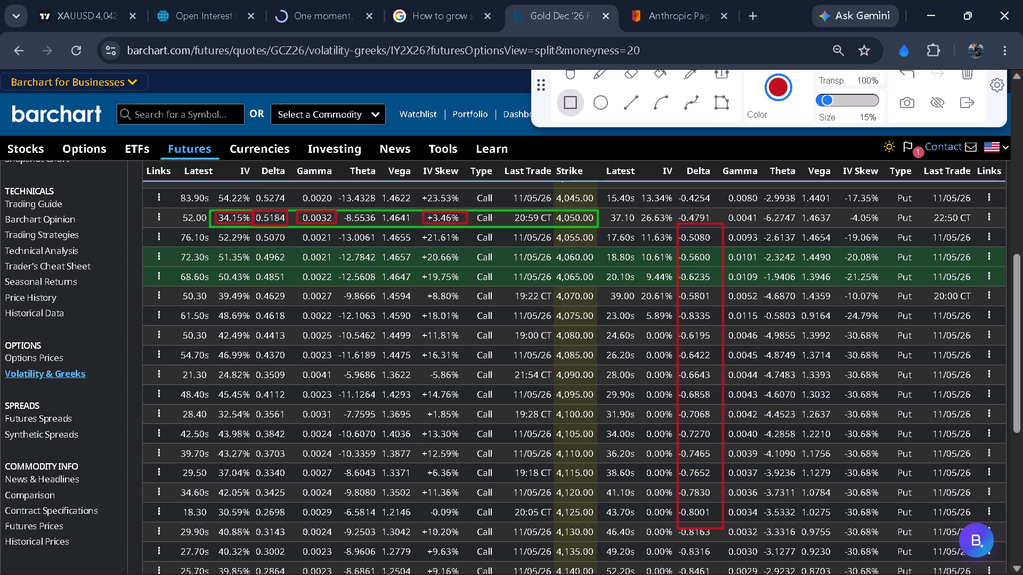
pyautogui.moveTo(724, 537); pyautogui.dragTo(723, 574)
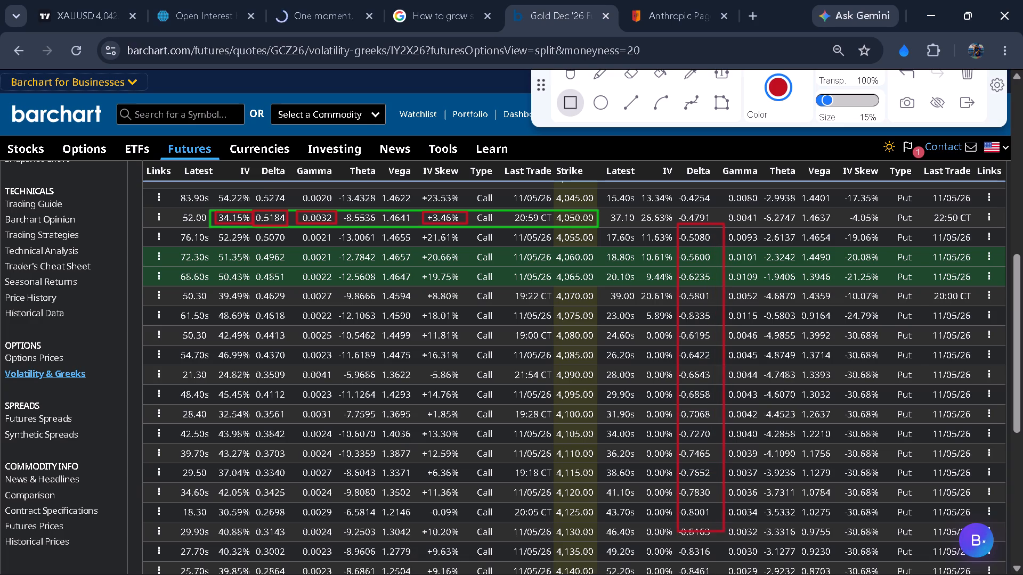
pyautogui.scroll(-2, 725, 559)
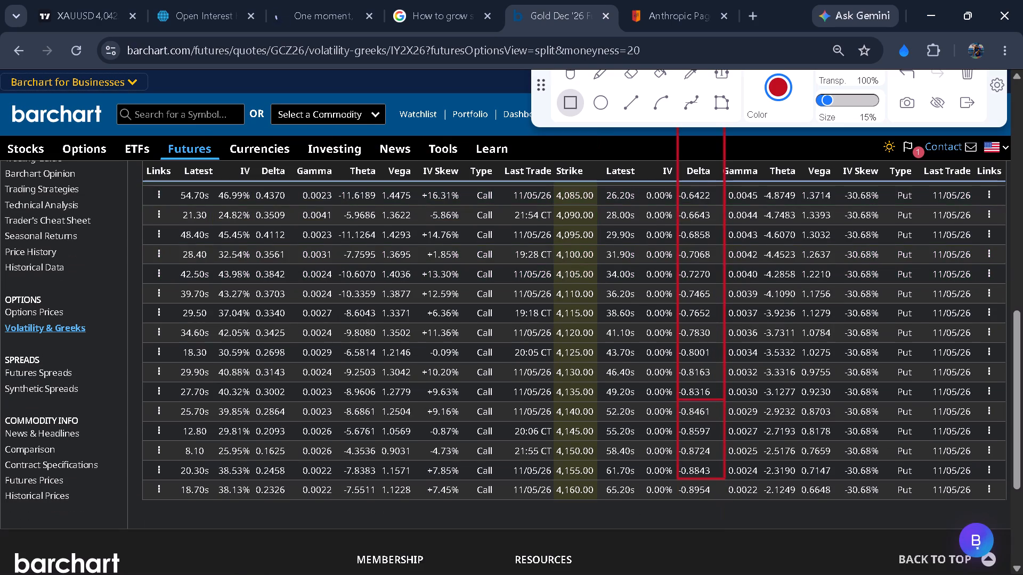
pyautogui.click(725, 495)
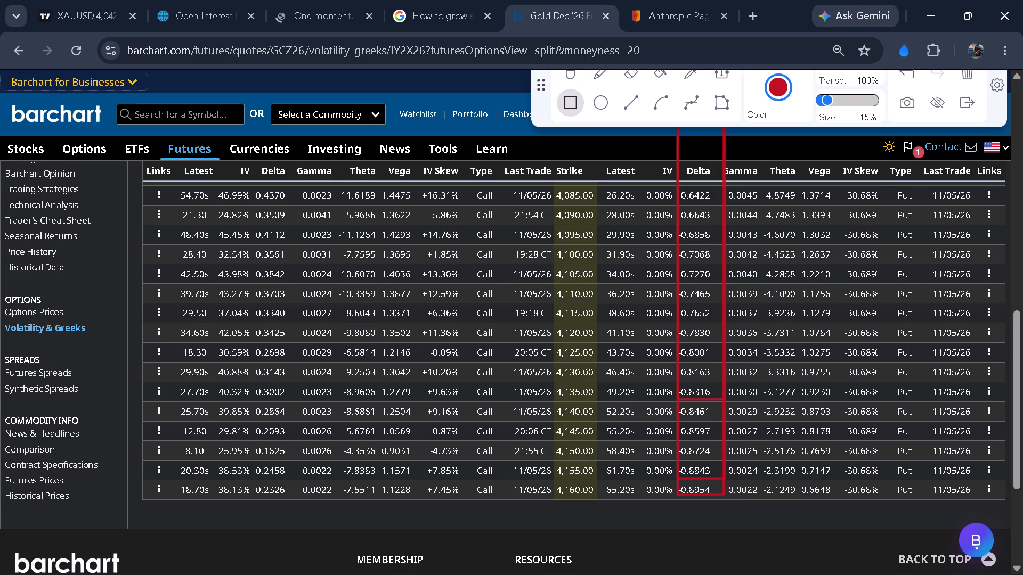
# Box the 4,075 put's gamma, IV skew and IV values and the 4,075 strike in red.
pyautogui.scroll(2, 769, 439)
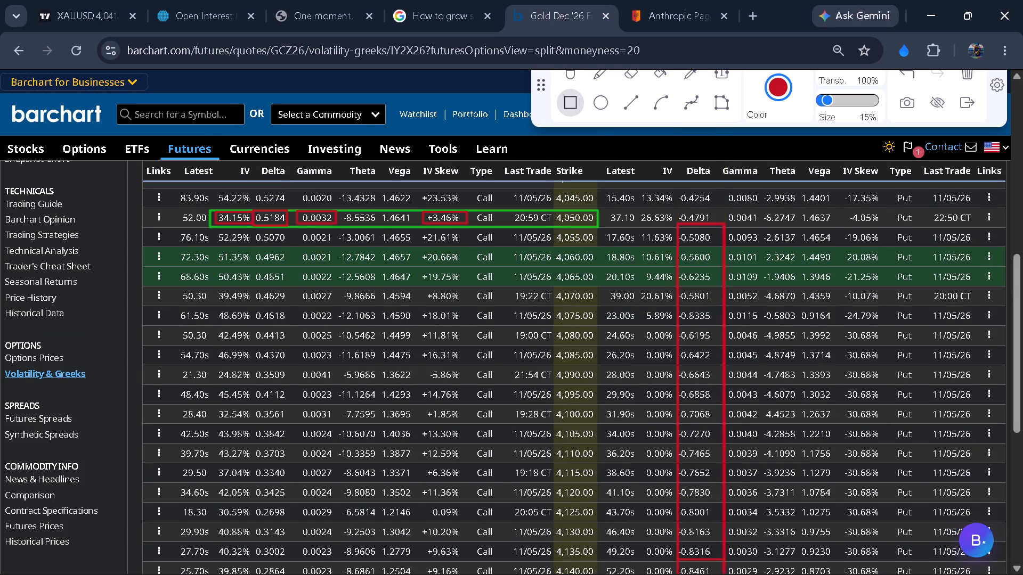
pyautogui.scroll(1, 769, 439)
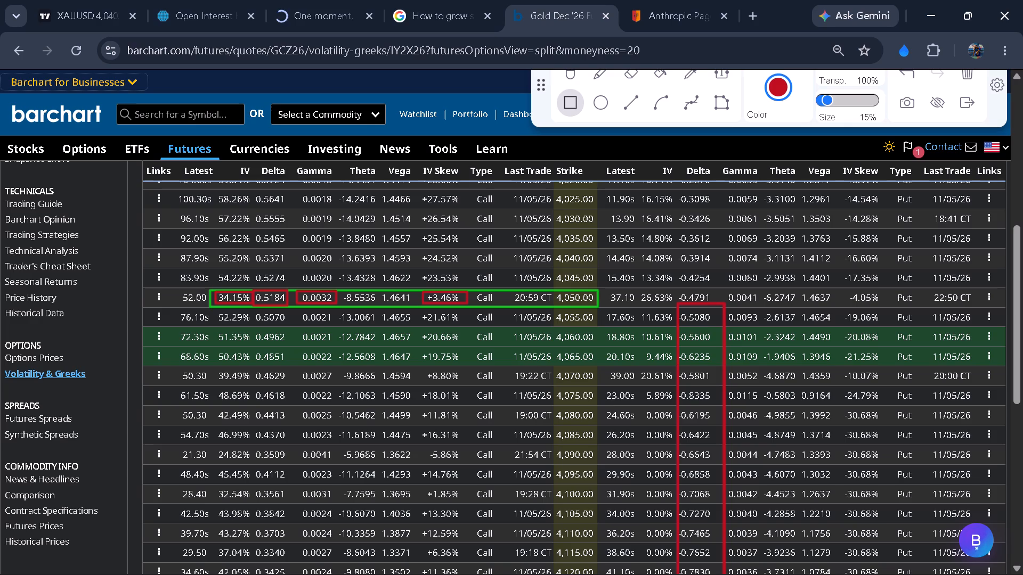
pyautogui.moveTo(726, 390); pyautogui.dragTo(758, 394)
pyautogui.moveTo(758, 394); pyautogui.dragTo(763, 404)
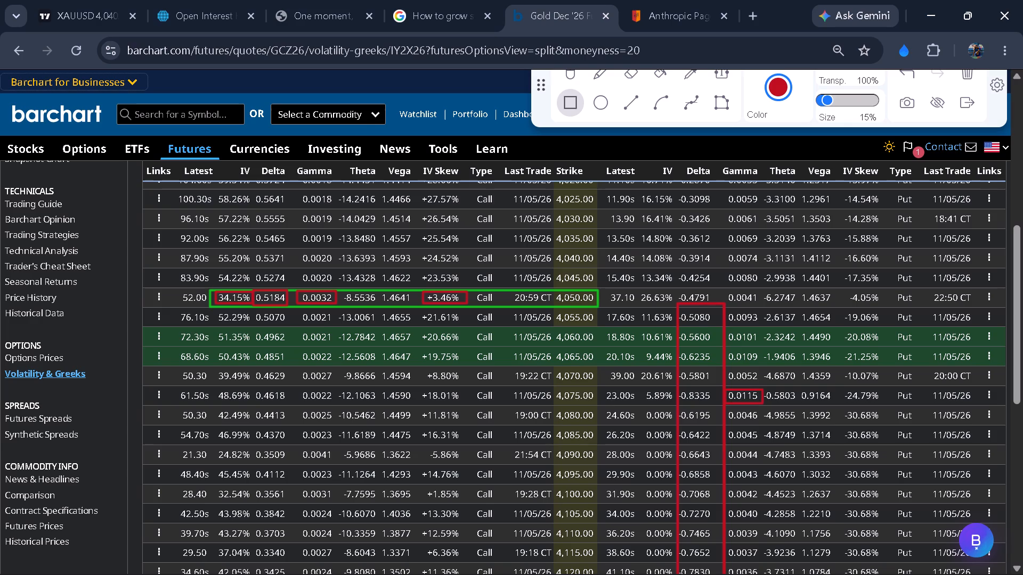
pyautogui.moveTo(763, 404); pyautogui.dragTo(764, 405)
pyautogui.scroll(-1, 787, 390)
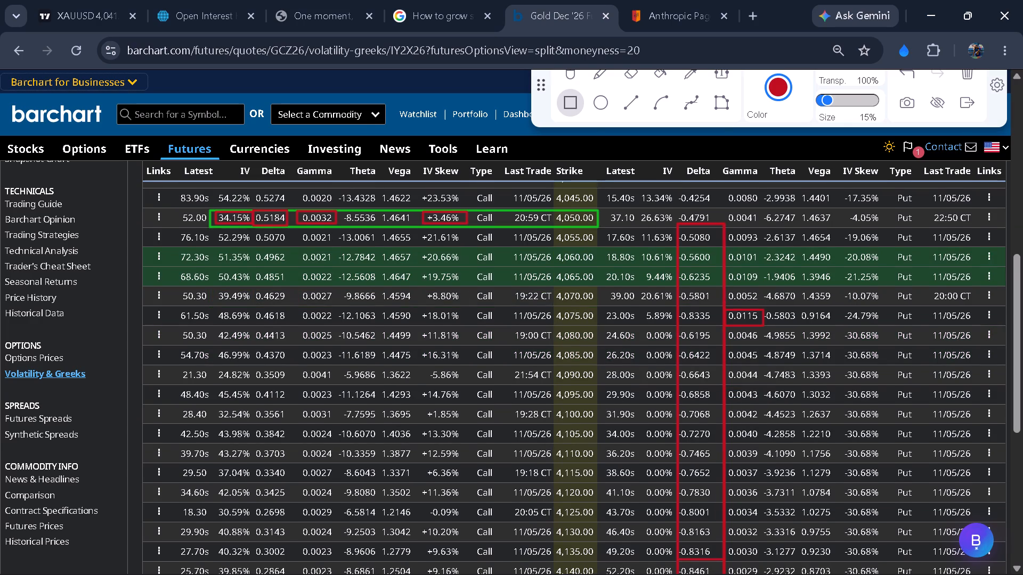
pyautogui.scroll(-2, 773, 350)
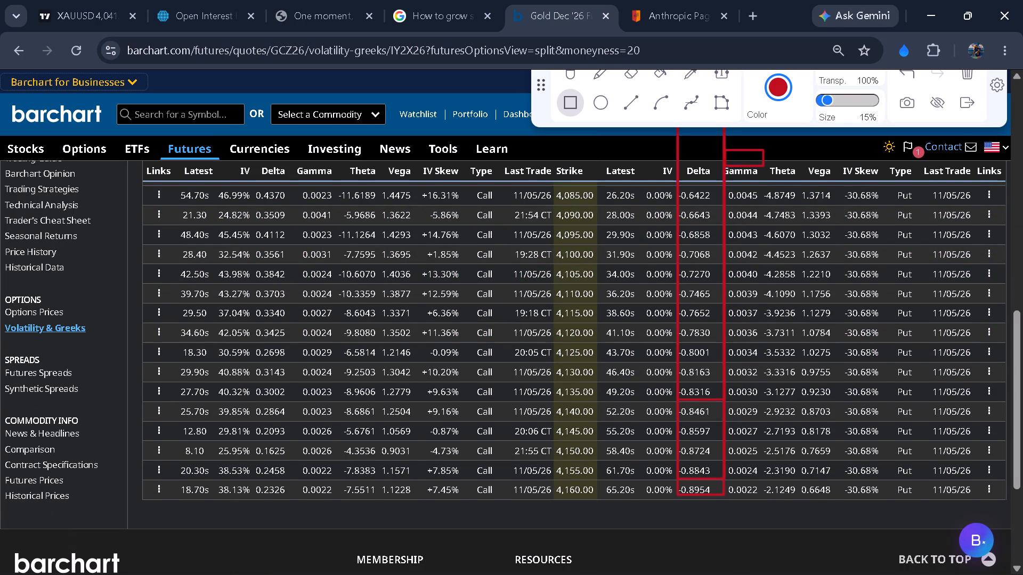
pyautogui.scroll(2, 769, 362)
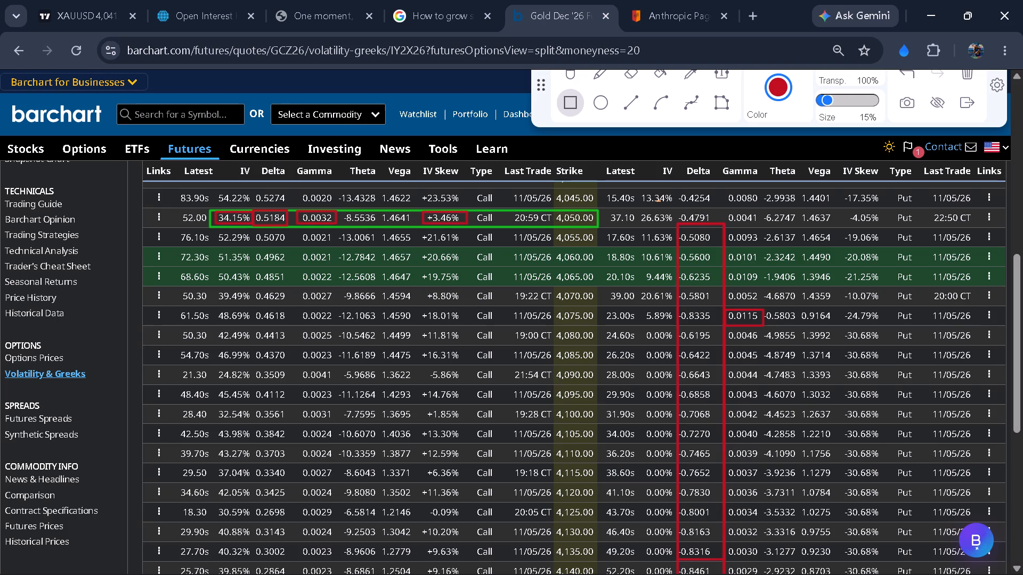
pyautogui.moveTo(840, 307); pyautogui.dragTo(884, 325)
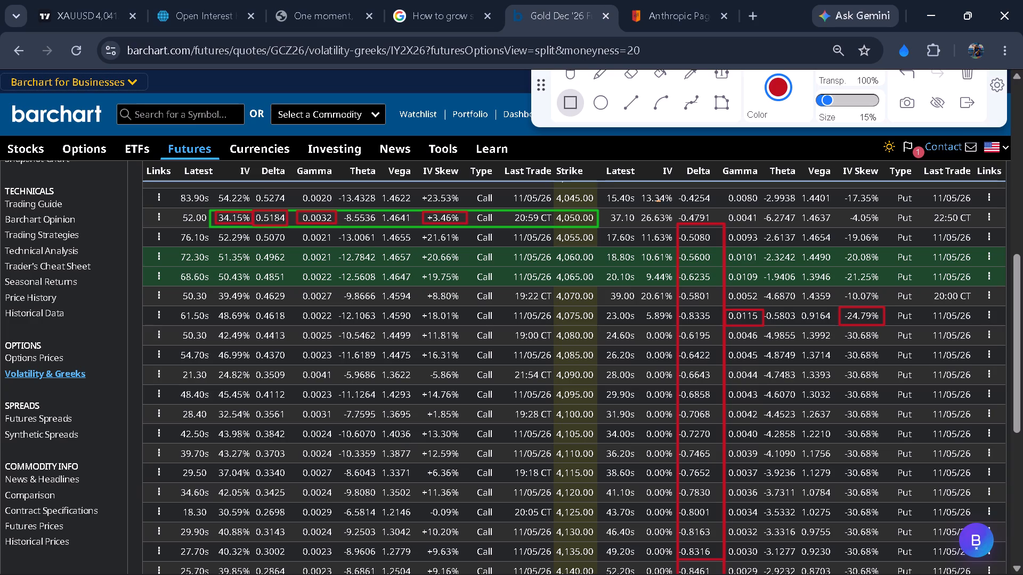
pyautogui.moveTo(642, 308); pyautogui.dragTo(682, 328)
pyautogui.moveTo(682, 328); pyautogui.dragTo(676, 322)
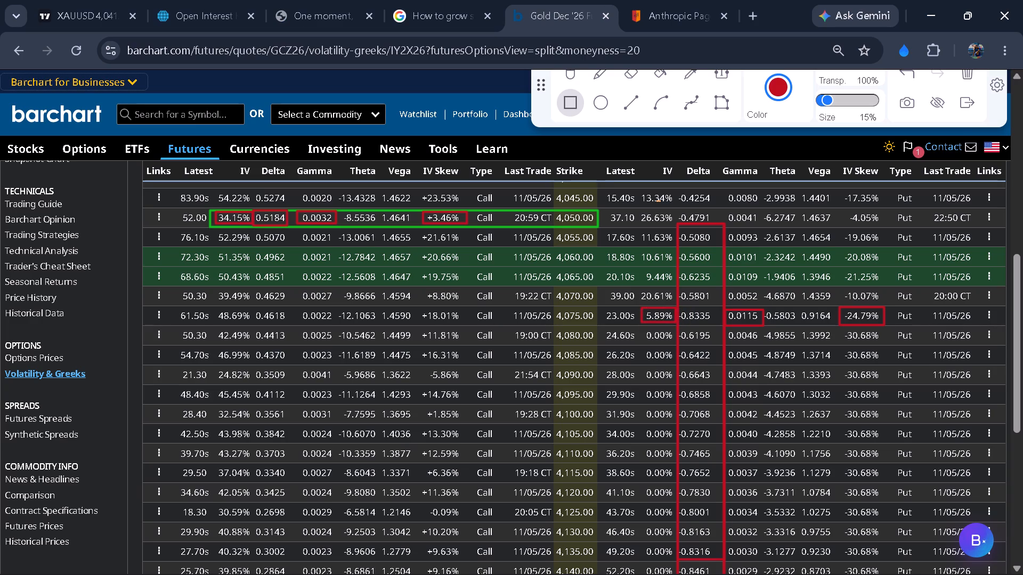
pyautogui.moveTo(553, 308); pyautogui.dragTo(600, 329)
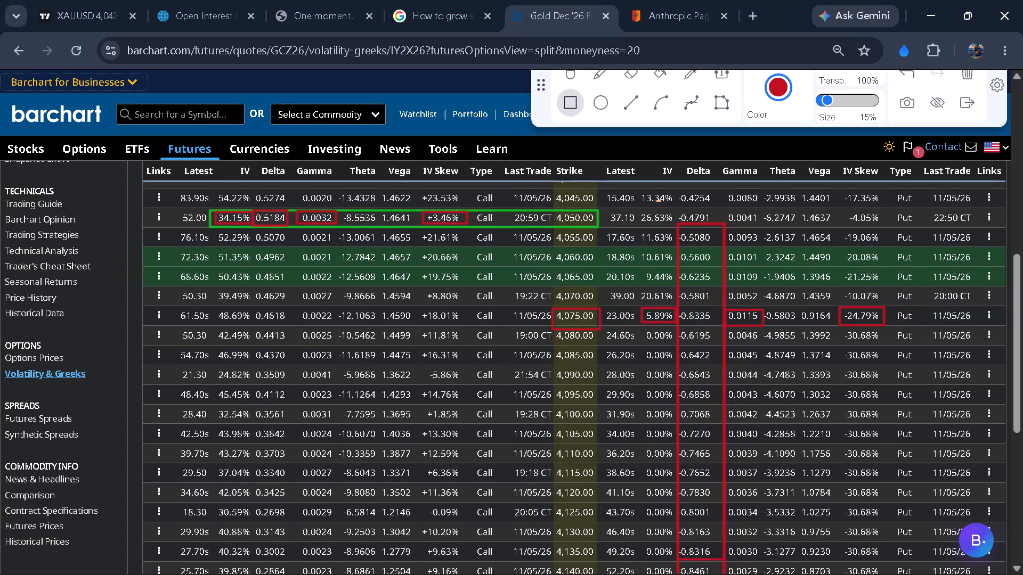
# Box the 4,065 strike and its put gamma and IV skew values in red.
pyautogui.moveTo(554, 269); pyautogui.dragTo(557, 273)
pyautogui.moveTo(557, 273); pyautogui.dragTo(596, 287)
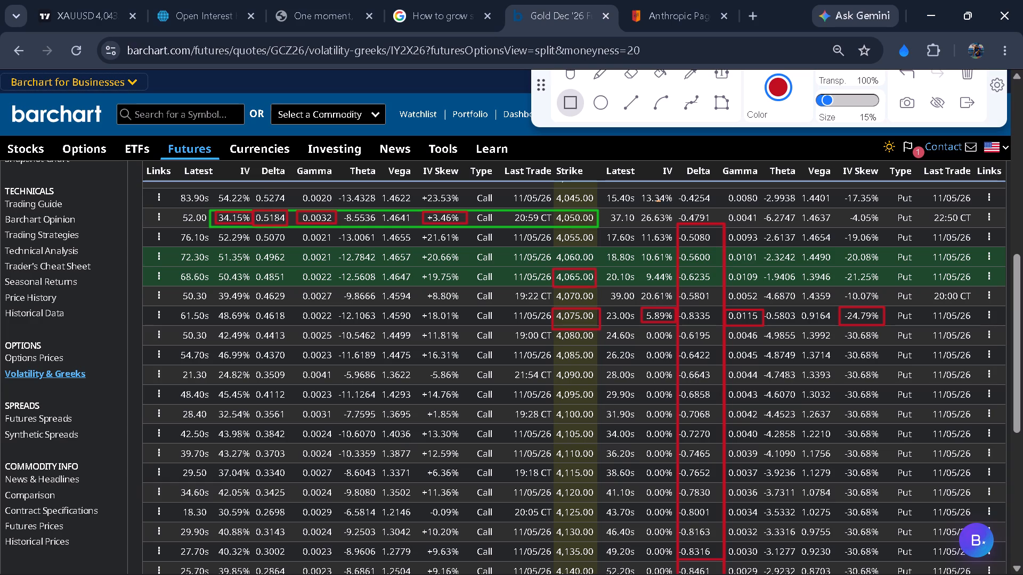
pyautogui.moveTo(727, 268); pyautogui.dragTo(757, 283)
pyautogui.moveTo(757, 283); pyautogui.dragTo(758, 283)
pyautogui.moveTo(840, 267); pyautogui.dragTo(884, 286)
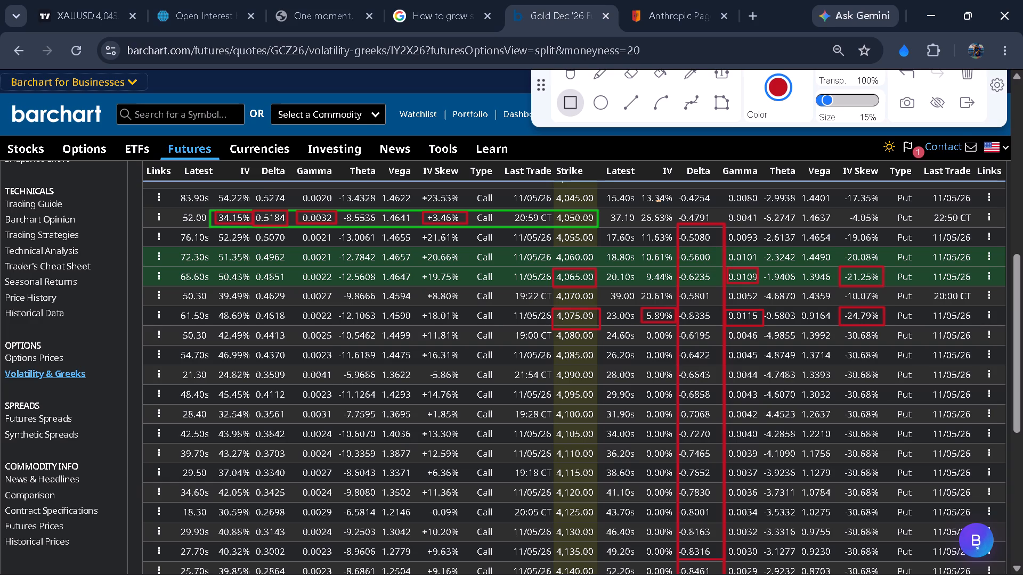
# Box the 4,060 put's gamma and IV values in red.
pyautogui.moveTo(726, 247); pyautogui.dragTo(754, 263)
pyautogui.moveTo(754, 263); pyautogui.dragTo(763, 264)
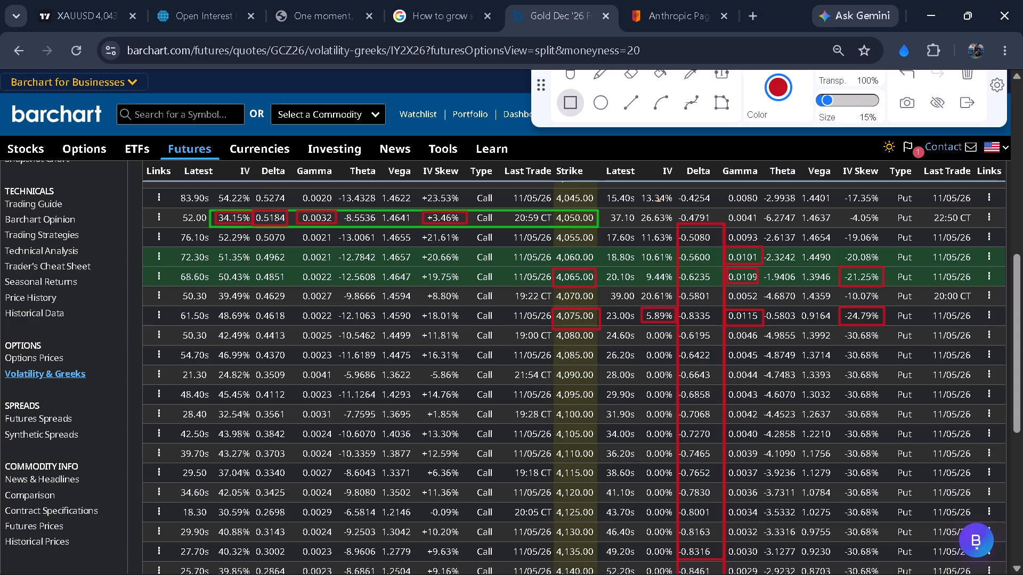
pyautogui.moveTo(639, 248); pyautogui.dragTo(659, 266)
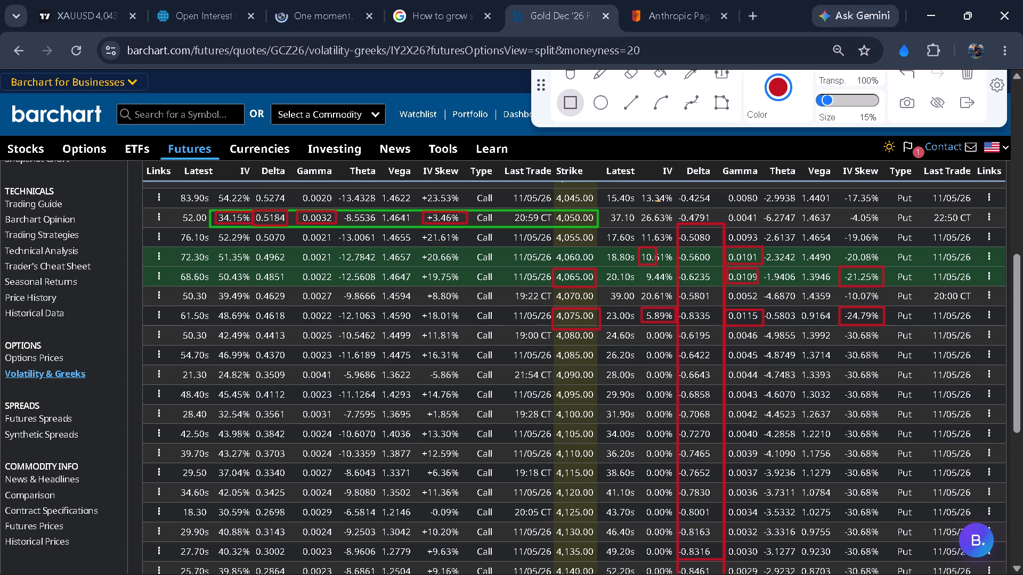
pyautogui.moveTo(659, 266); pyautogui.dragTo(677, 266)
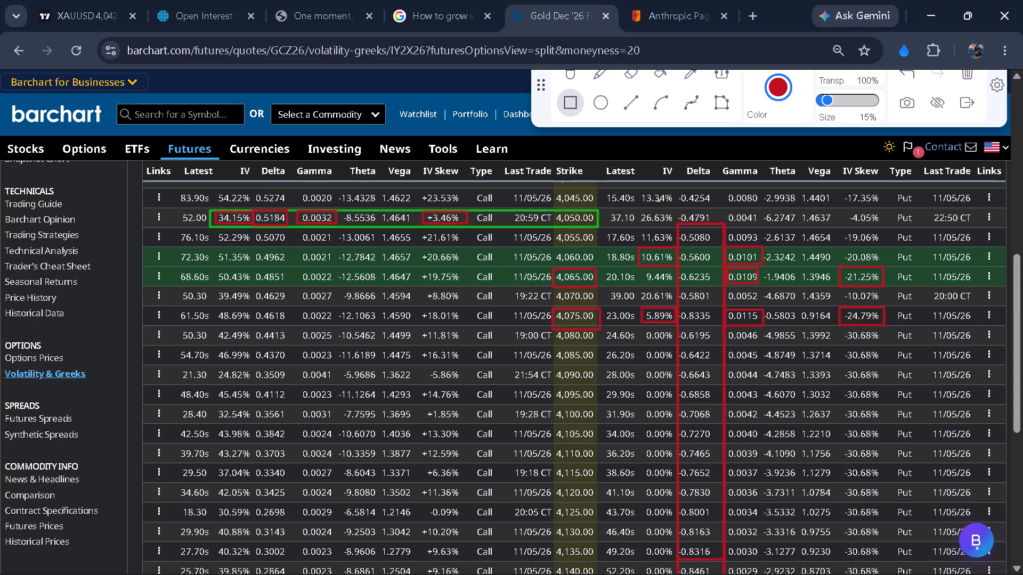
# Box the 4,060 strike in red on the options table.
pyautogui.moveTo(551, 248); pyautogui.dragTo(600, 262)
# Switch to the TradingView chart and load the COMEX Gold Futures (GC) symbol in place of XAUUSD.
pyautogui.click(79, 20)
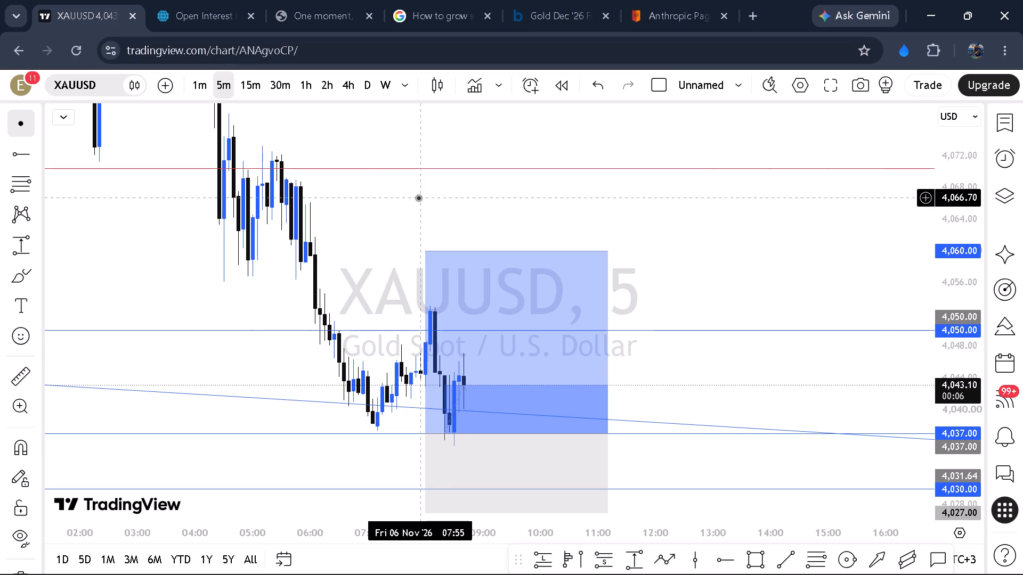
pyautogui.press('f')
pyautogui.press('BackSpace')
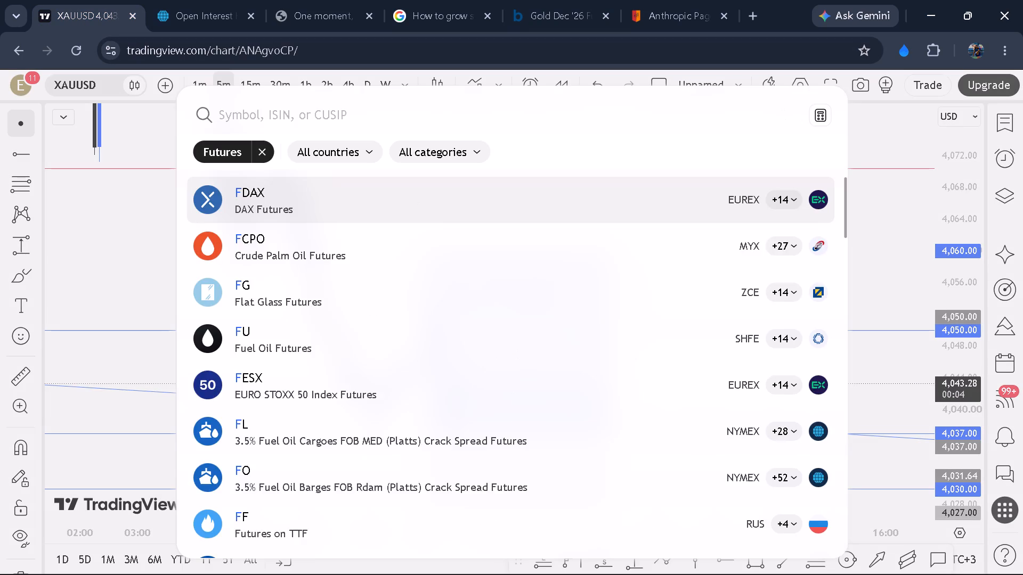
pyautogui.write('gc')
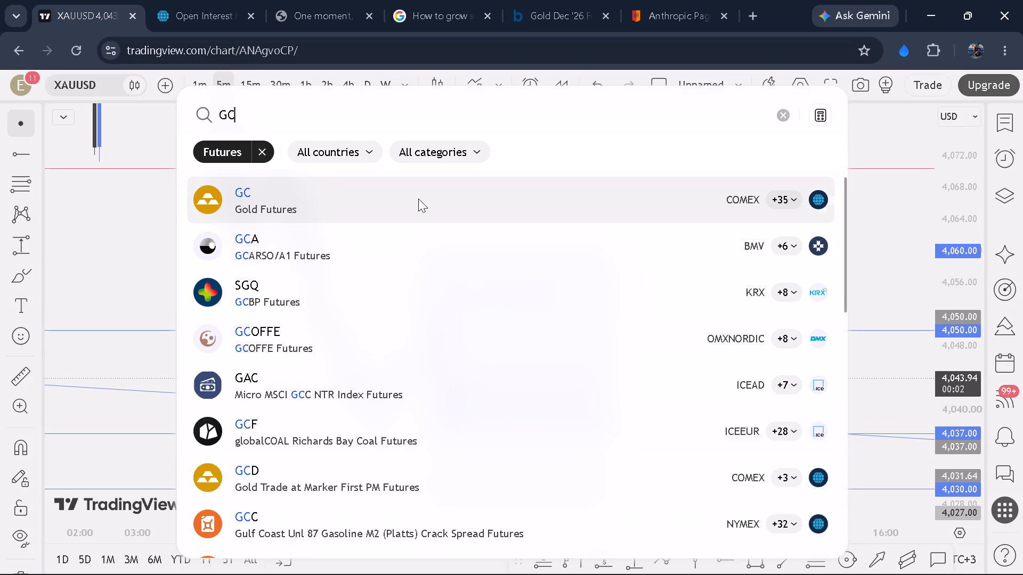
pyautogui.click(427, 199)
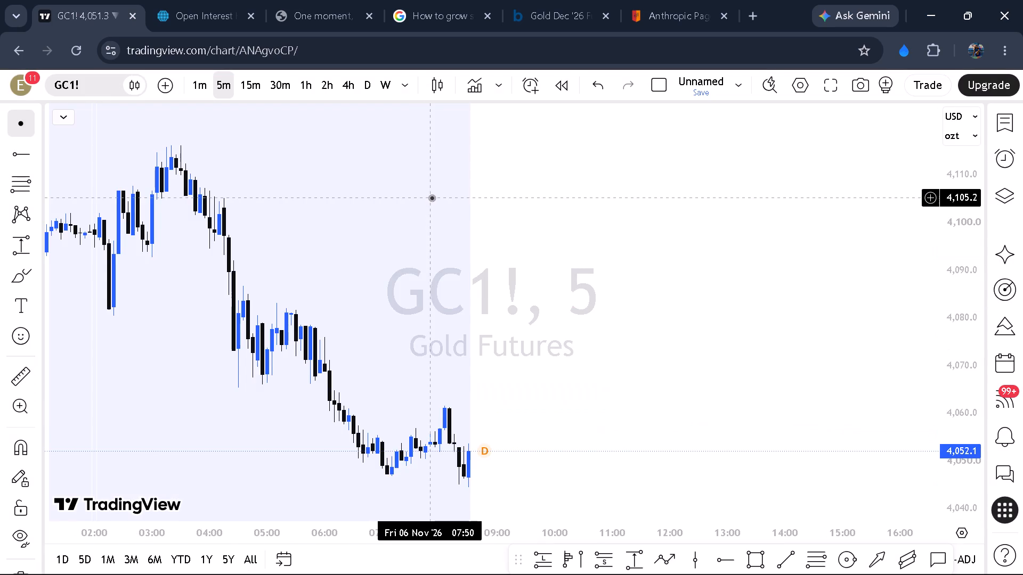
# Draw a horizontal ray on the gold futures chart from about 02:05 on 6 Nov, with its price set to 4060.
pyautogui.scroll(-1, 437, 201)
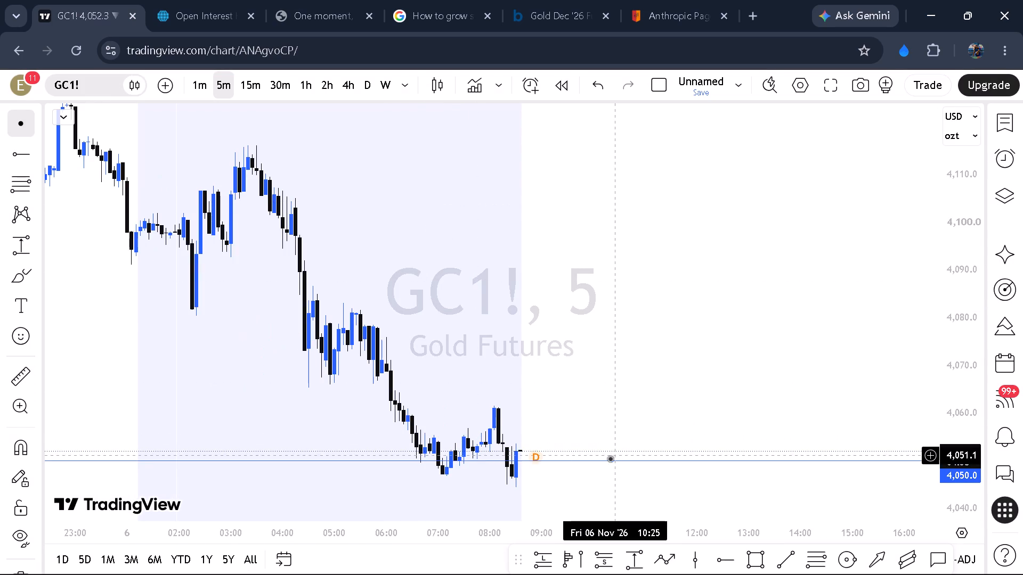
pyautogui.scroll(-1, 606, 461)
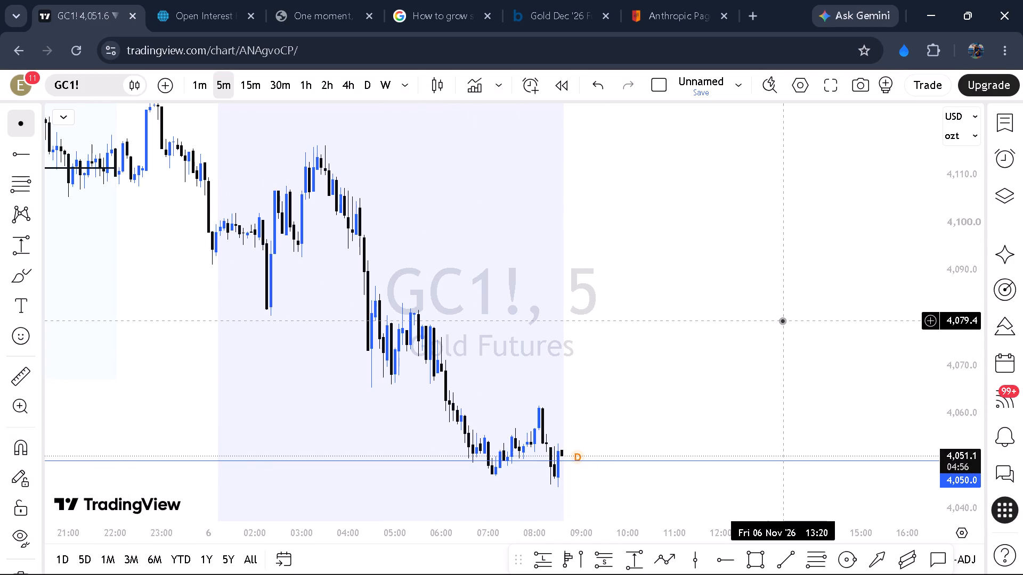
pyautogui.scroll(-3, 782, 321)
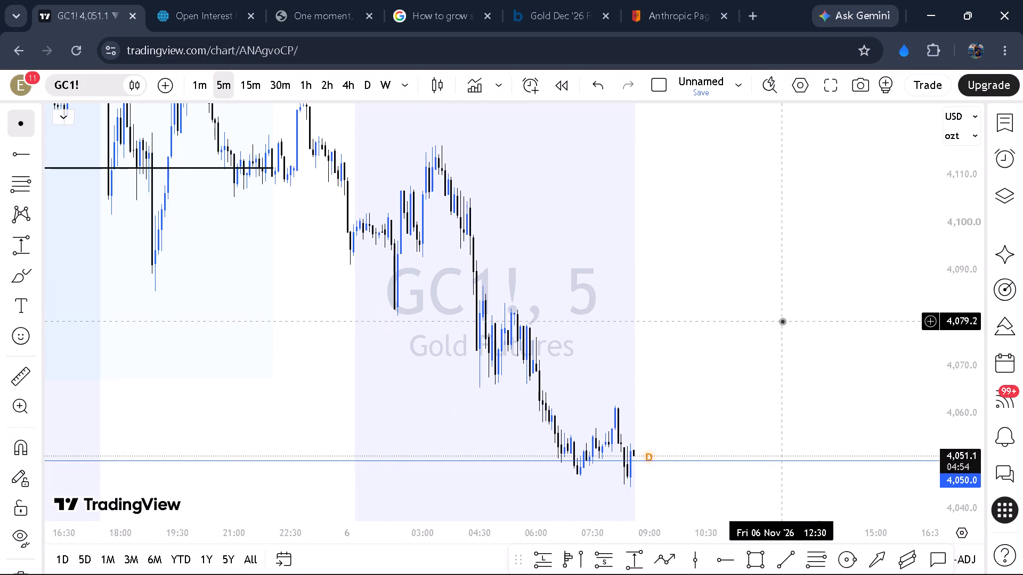
pyautogui.scroll(2, 782, 321)
pyautogui.scroll(-5, 782, 321)
pyautogui.scroll(1, 782, 323)
pyautogui.scroll(-1, 782, 323)
pyautogui.scroll(2, 782, 323)
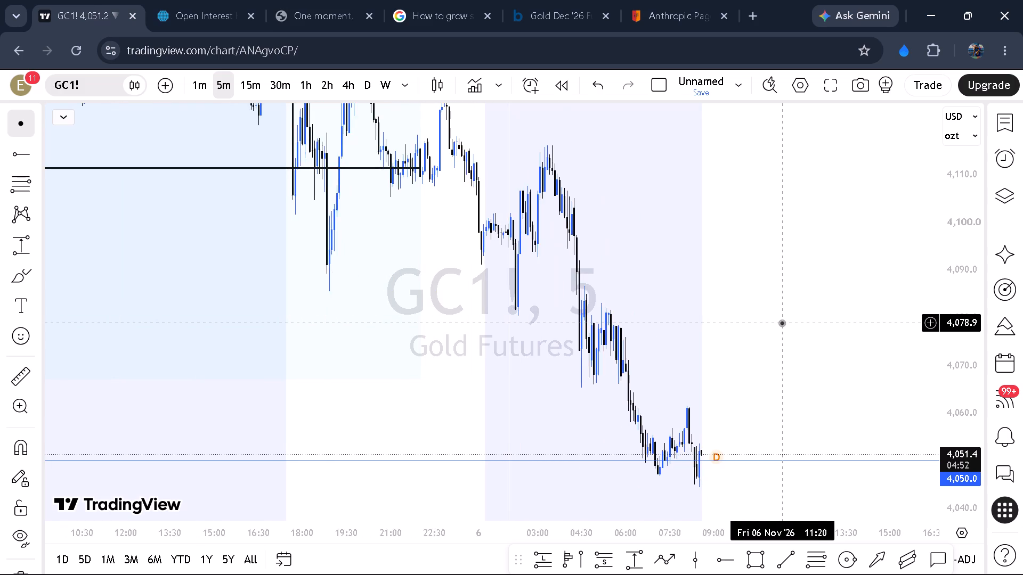
pyautogui.scroll(-1, 782, 323)
pyautogui.scroll(1, 782, 323)
pyautogui.click(728, 563)
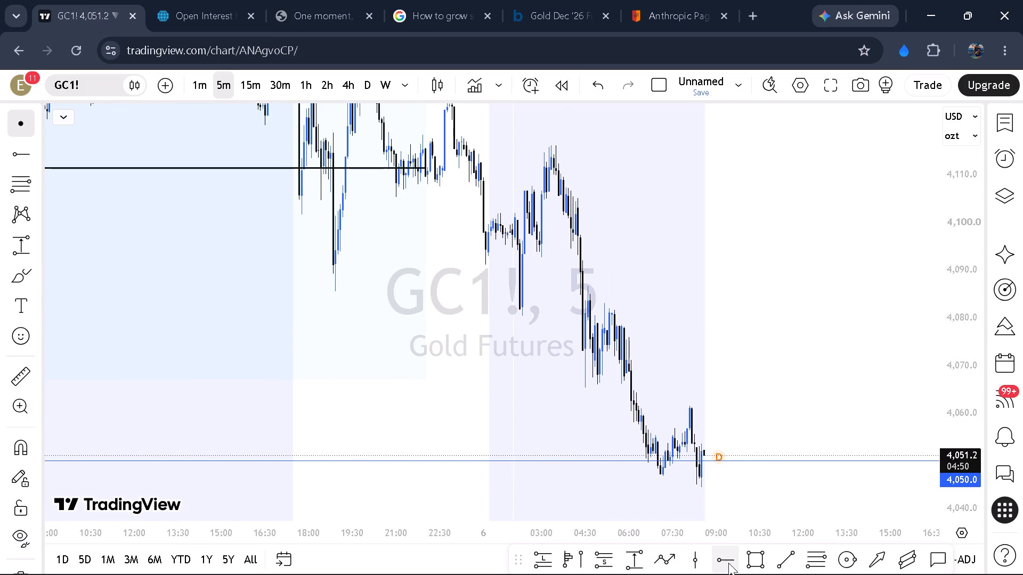
pyautogui.click(514, 393)
pyautogui.click(729, 126)
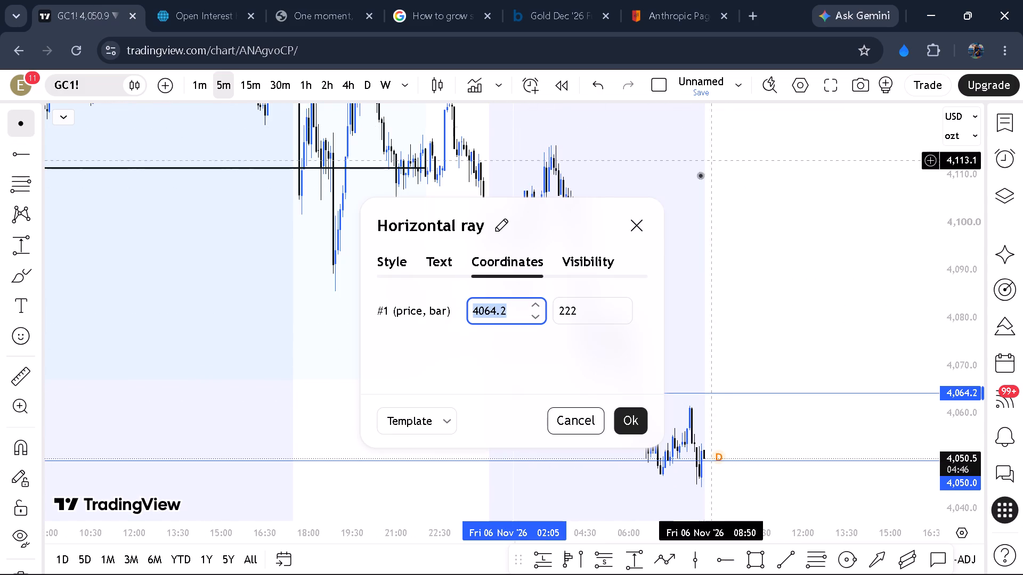
pyautogui.press('3')
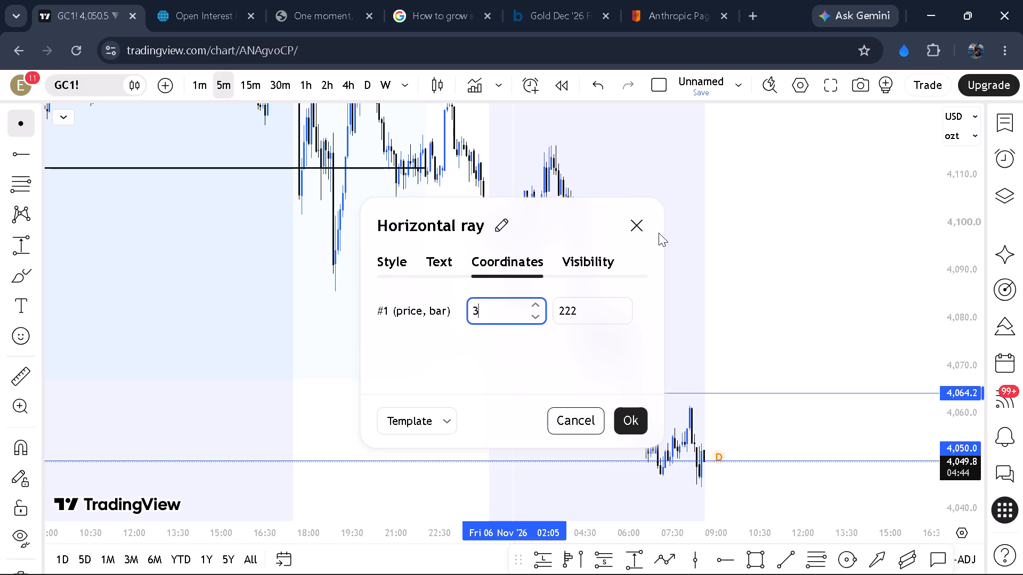
pyautogui.press('BackSpace')
pyautogui.press('4')
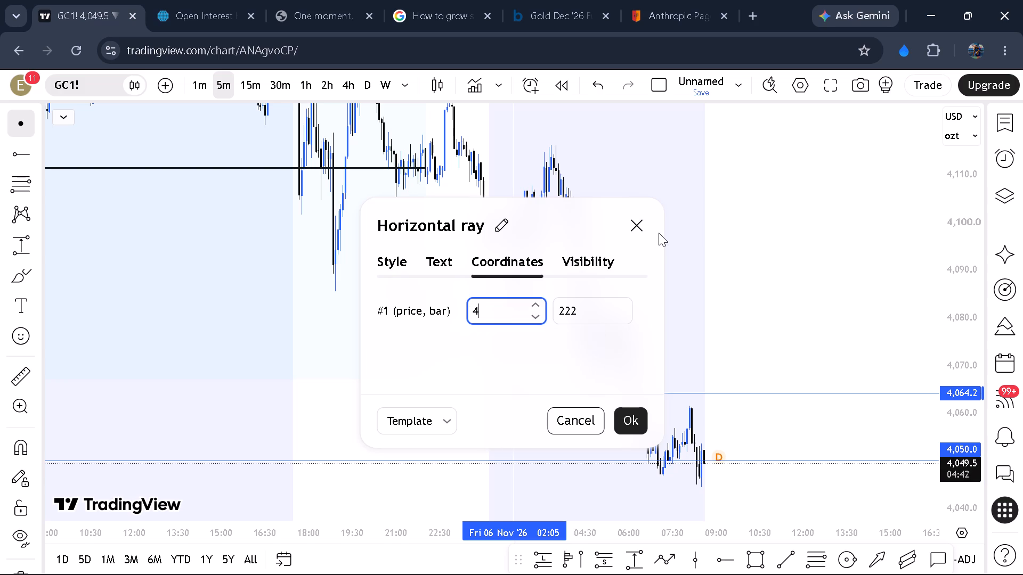
pyautogui.press('0')
pyautogui.write('60')
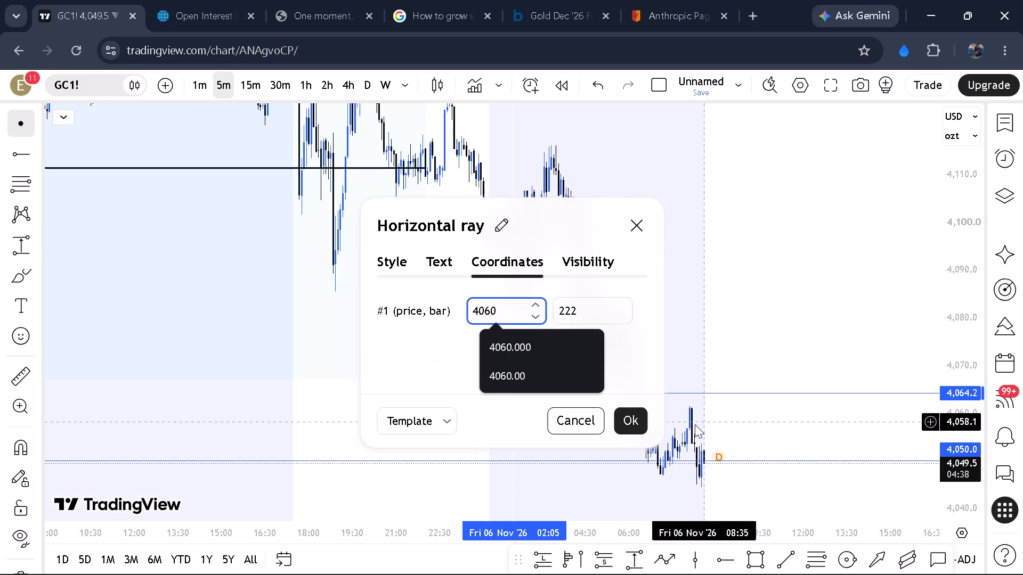
pyautogui.click(632, 415)
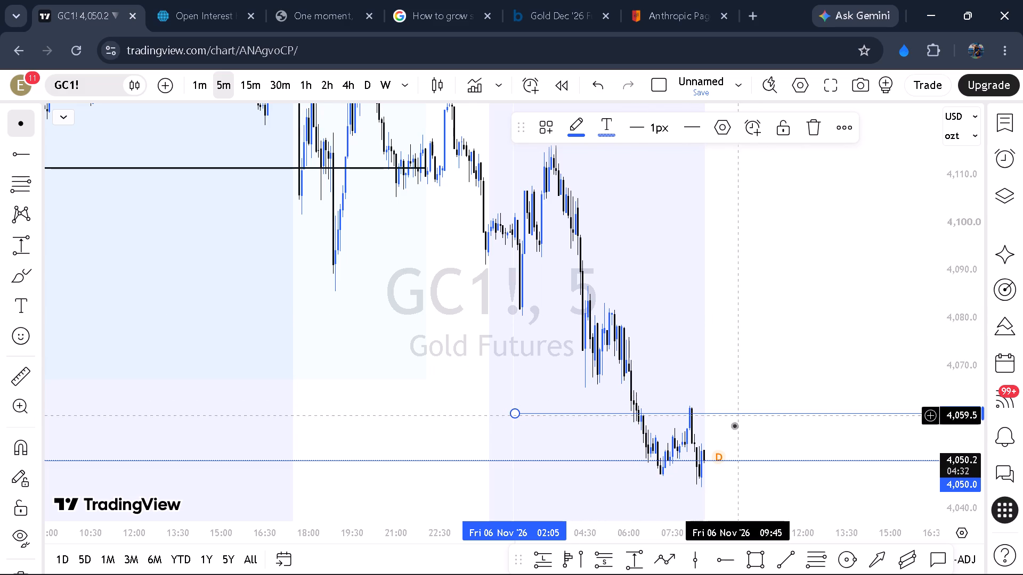
# Add a second horizontal ray starting at about 03:00 on 6 Nov, with its price set to 4065.
pyautogui.click(716, 556)
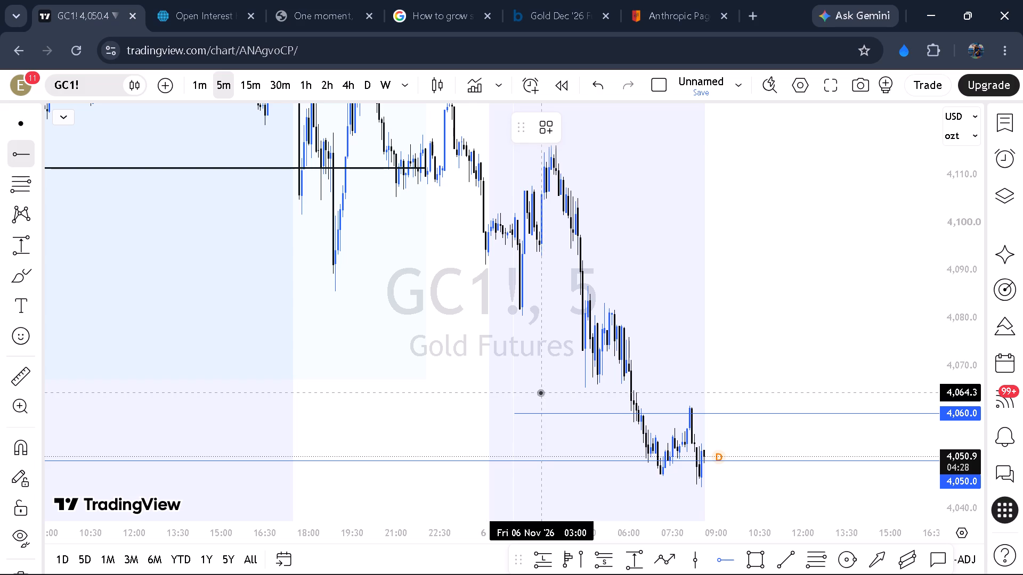
pyautogui.click(540, 392)
pyautogui.click(727, 128)
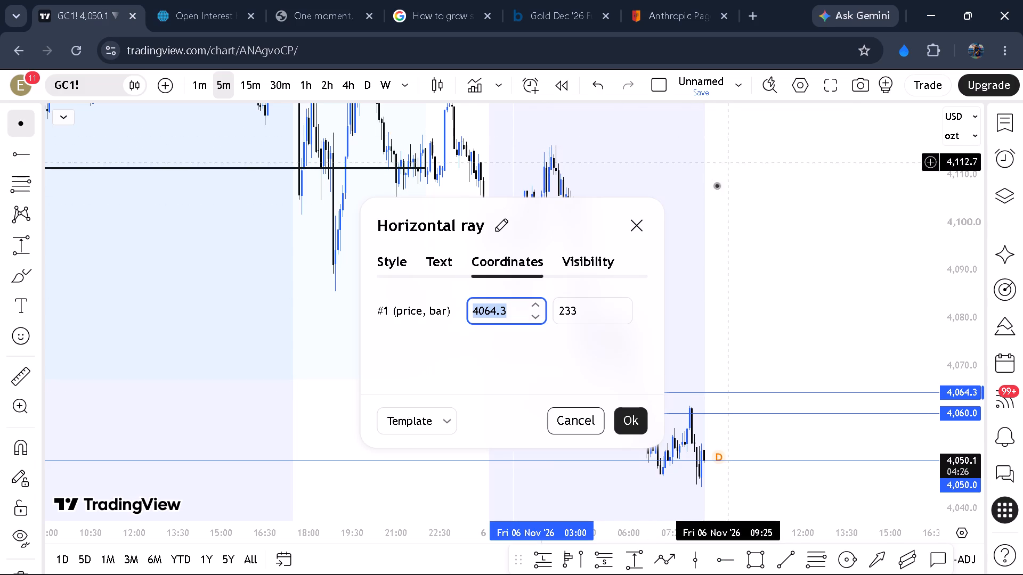
pyautogui.press('4')
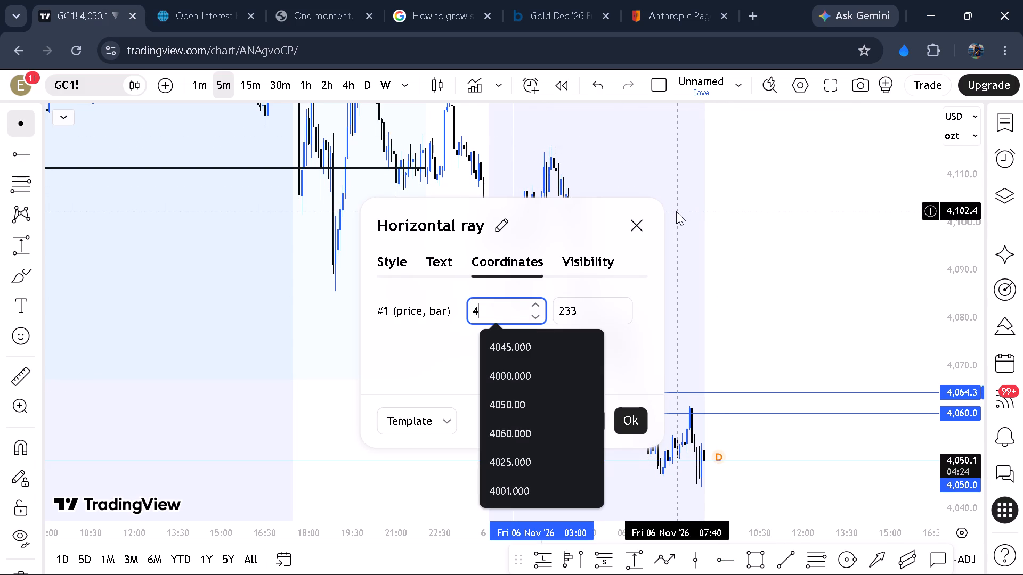
pyautogui.press('0')
pyautogui.write('65')
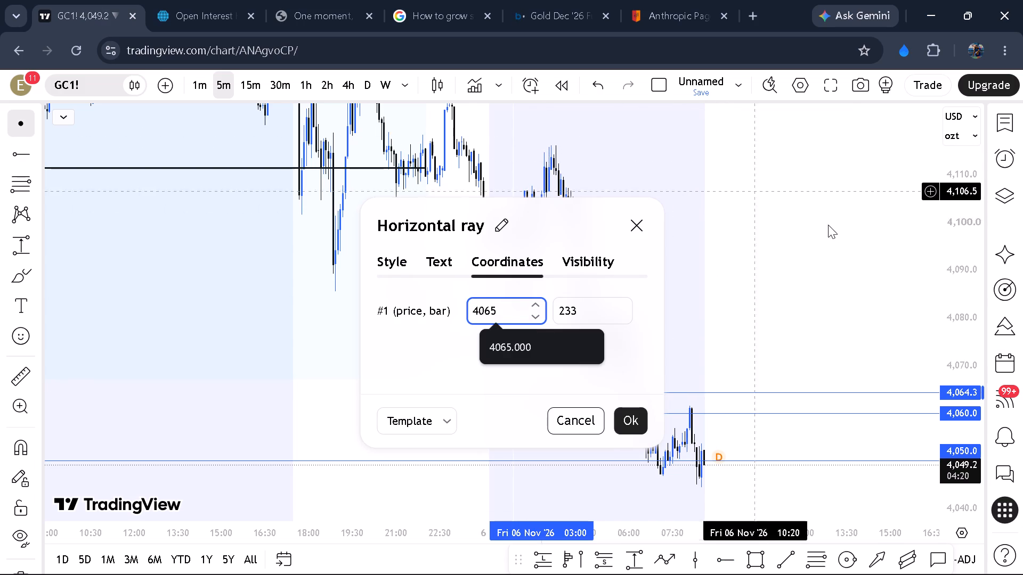
pyautogui.click(628, 415)
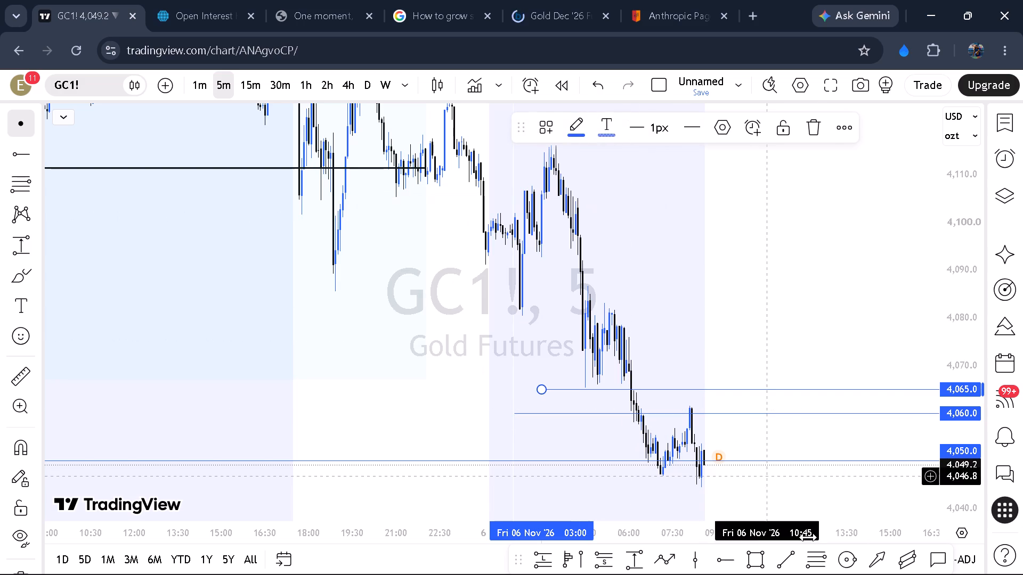
# Add a third horizontal ray starting at about 03:20 on 6 Nov, with its price set to 4075.
pyautogui.click(727, 557)
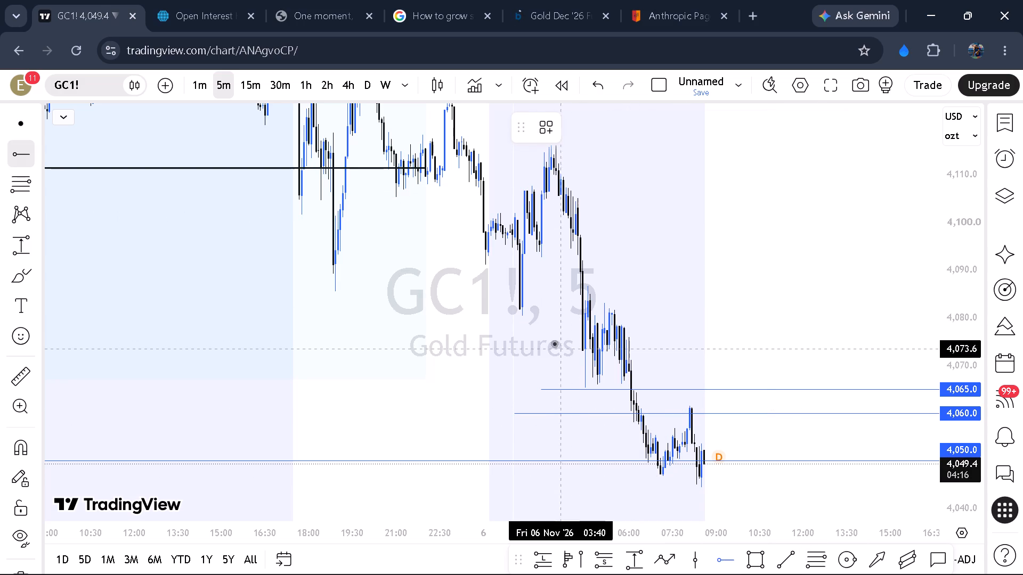
pyautogui.click(550, 342)
pyautogui.click(725, 129)
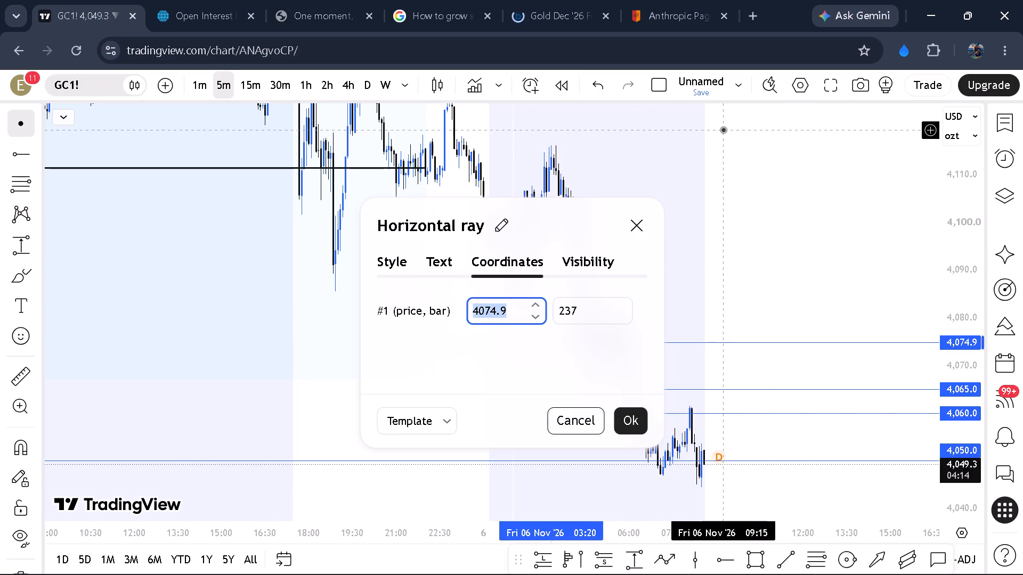
pyautogui.press('4')
pyautogui.write('075')
pyautogui.press('Return')
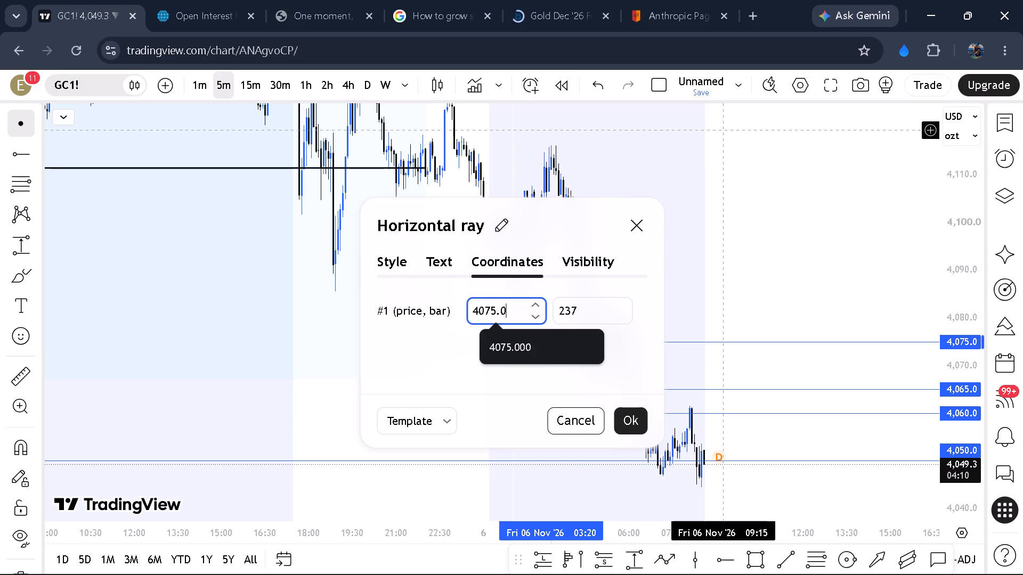
pyautogui.click(628, 412)
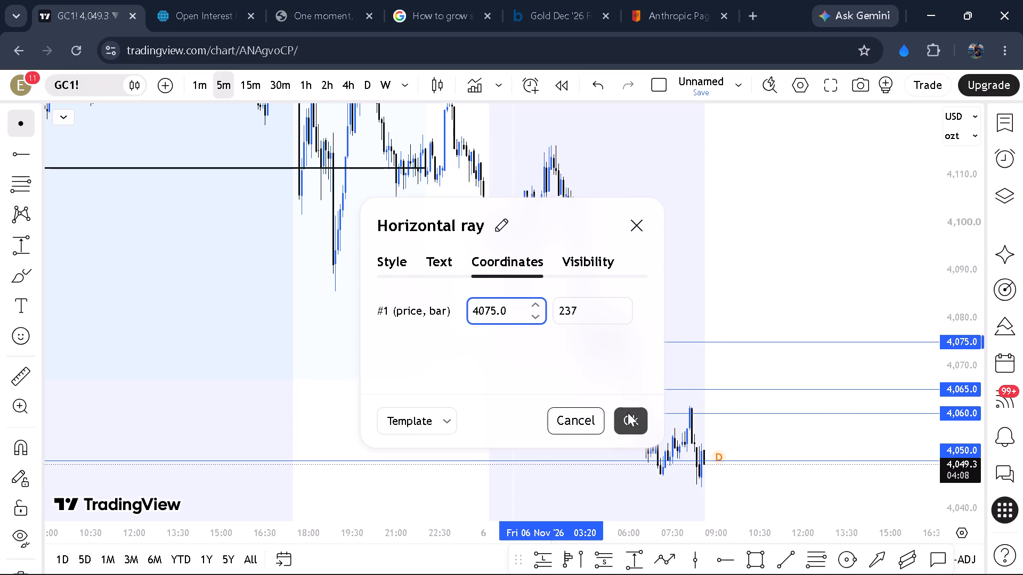
# Create a price alert on GC1! for crossing the value 4065.
pyautogui.moveTo(751, 270); pyautogui.dragTo(685, 273)
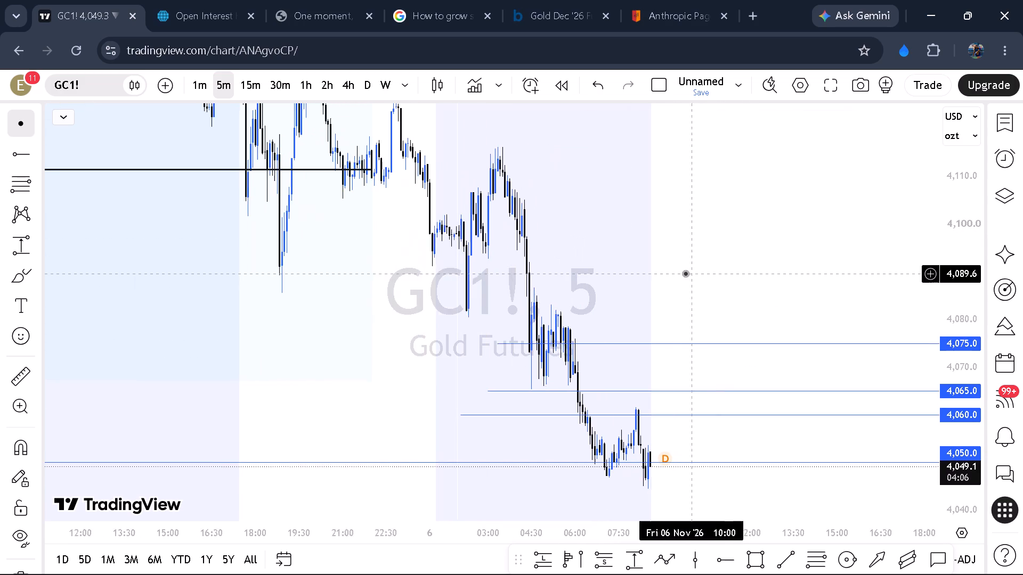
pyautogui.moveTo(685, 273); pyautogui.dragTo(672, 271)
pyautogui.scroll(1, 670, 268)
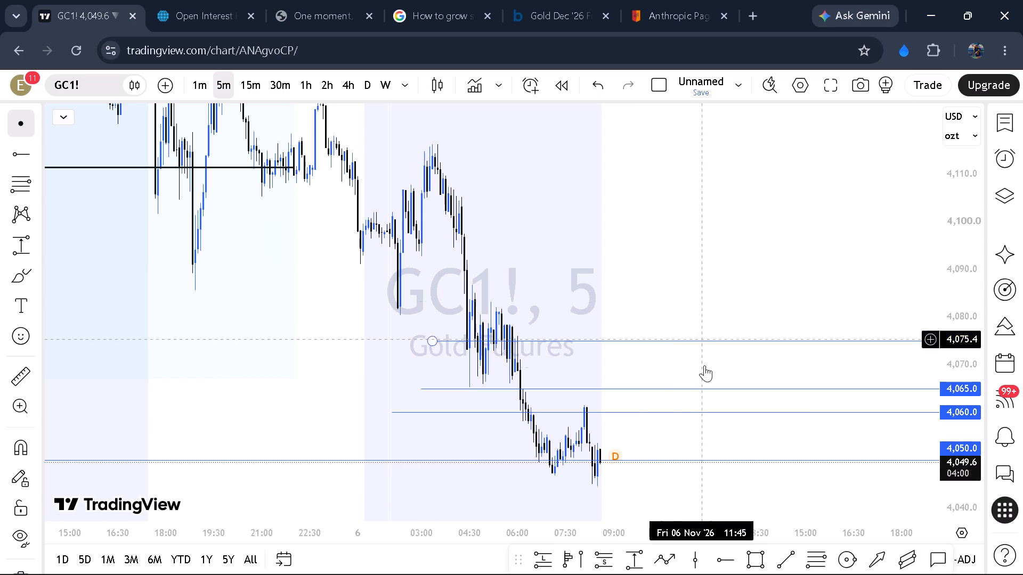
pyautogui.click(525, 80)
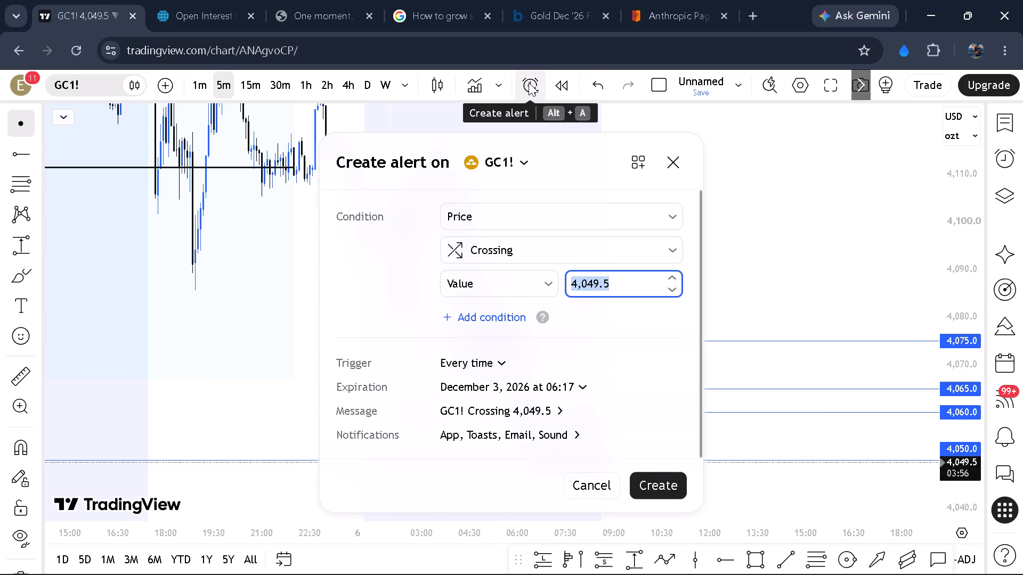
pyautogui.press('4')
pyautogui.write('065')
pyautogui.press('Return')
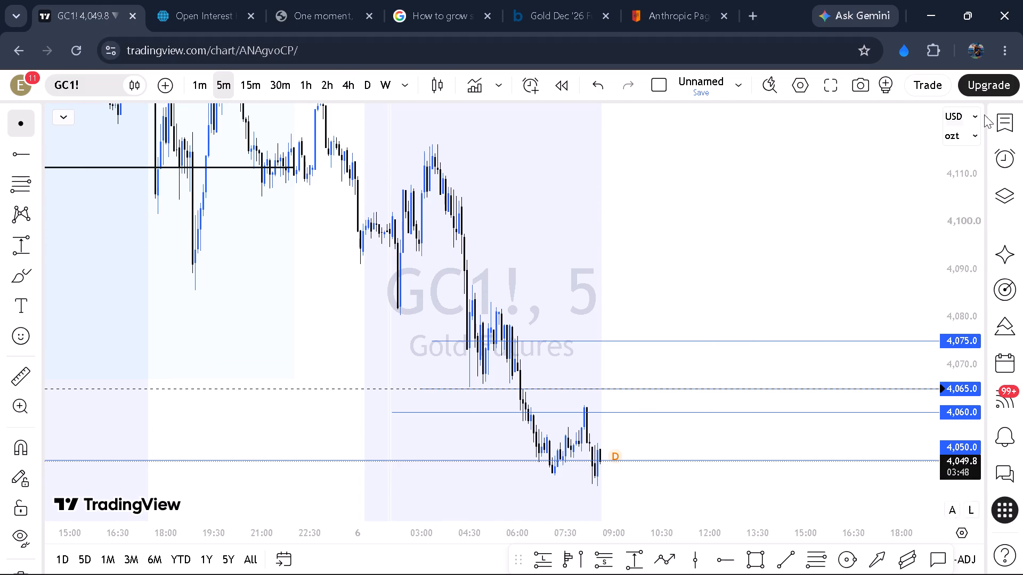
# Load XAUUSD from the watchlist back into the chart and close the watchlist.
pyautogui.click(1002, 130)
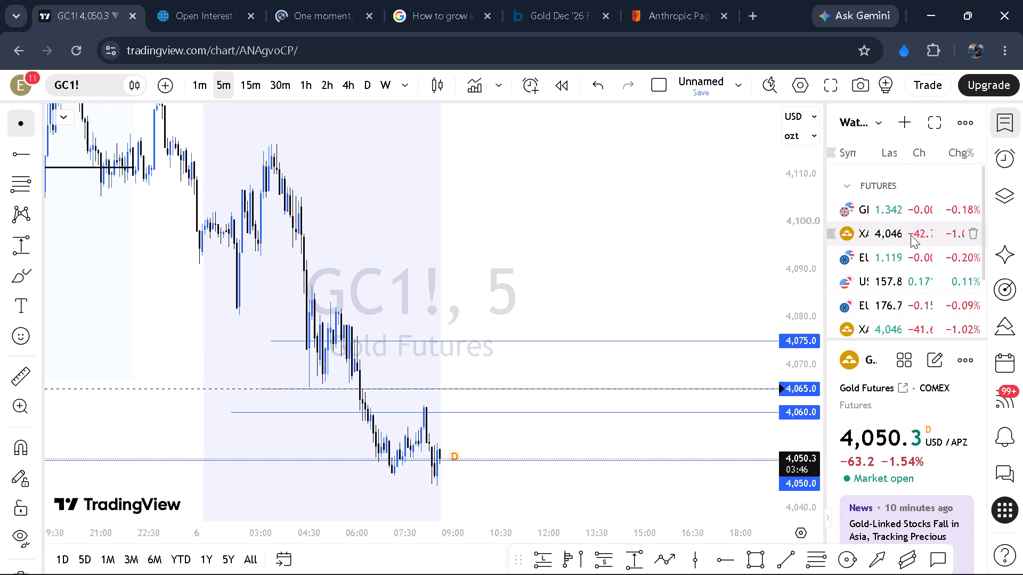
pyautogui.click(910, 235)
pyautogui.click(1002, 118)
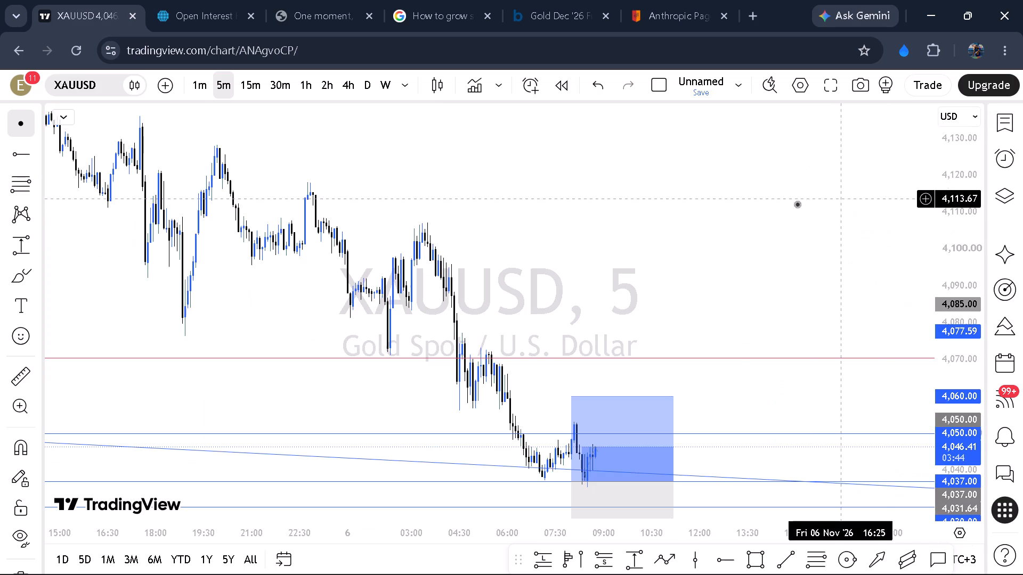
# Examine recent price action on the 5-minute XAUUSD chart around the long position and its entry, stop and target levels.
pyautogui.rightClick(746, 208)
pyautogui.click(780, 157)
pyautogui.moveTo(756, 194); pyautogui.dragTo(730, 195)
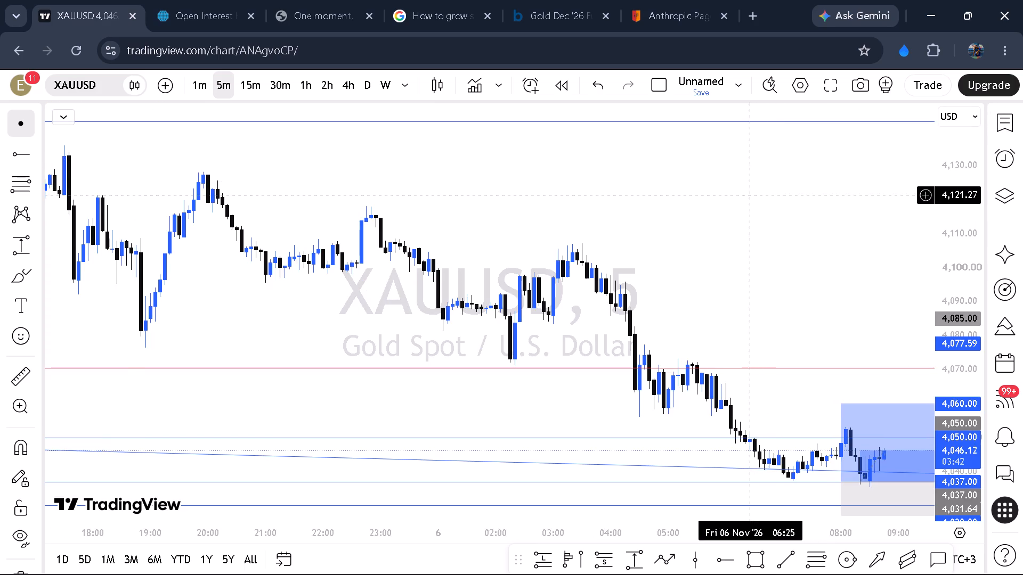
pyautogui.moveTo(730, 195); pyautogui.dragTo(350, 106)
pyautogui.moveTo(575, 141); pyautogui.dragTo(468, 124)
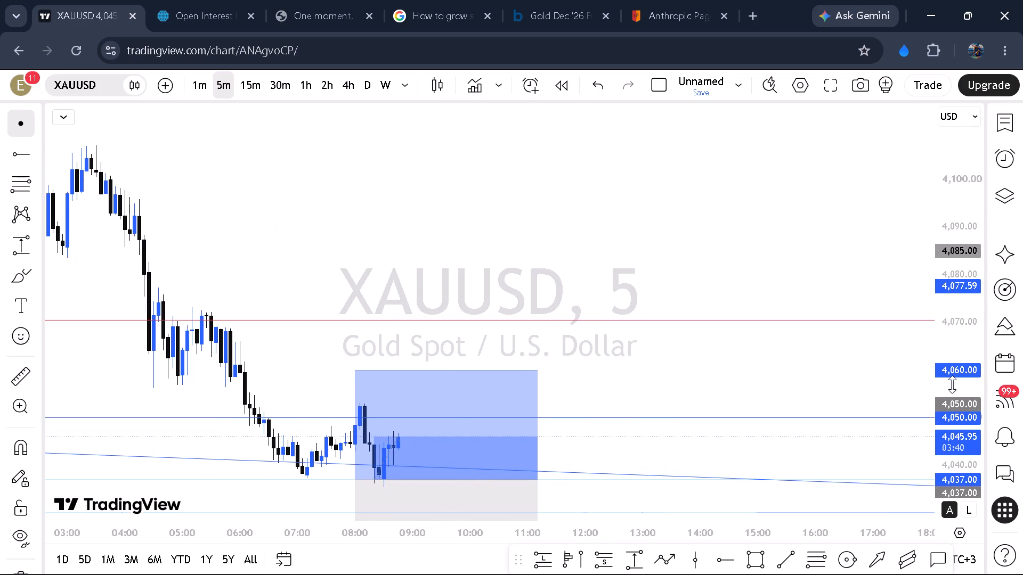
pyautogui.scroll(6, 949, 378)
pyautogui.scroll(-2, 949, 374)
pyautogui.scroll(3, 949, 374)
pyautogui.moveTo(689, 347); pyautogui.dragTo(708, 292)
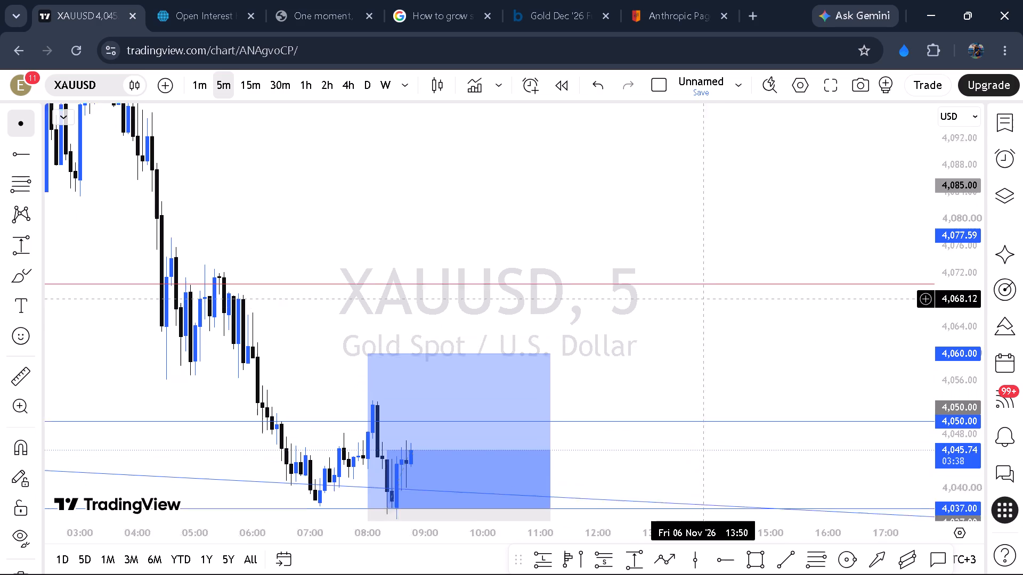
pyautogui.moveTo(708, 292); pyautogui.dragTo(717, 281)
pyautogui.scroll(5, 947, 359)
pyautogui.moveTo(781, 375); pyautogui.dragTo(802, 332)
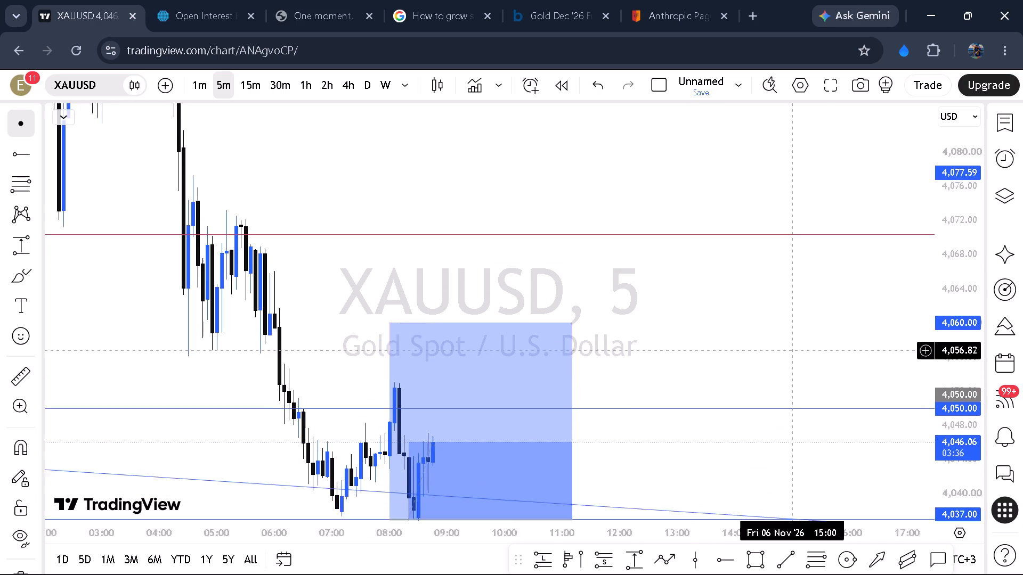
pyautogui.moveTo(802, 332); pyautogui.dragTo(844, 251)
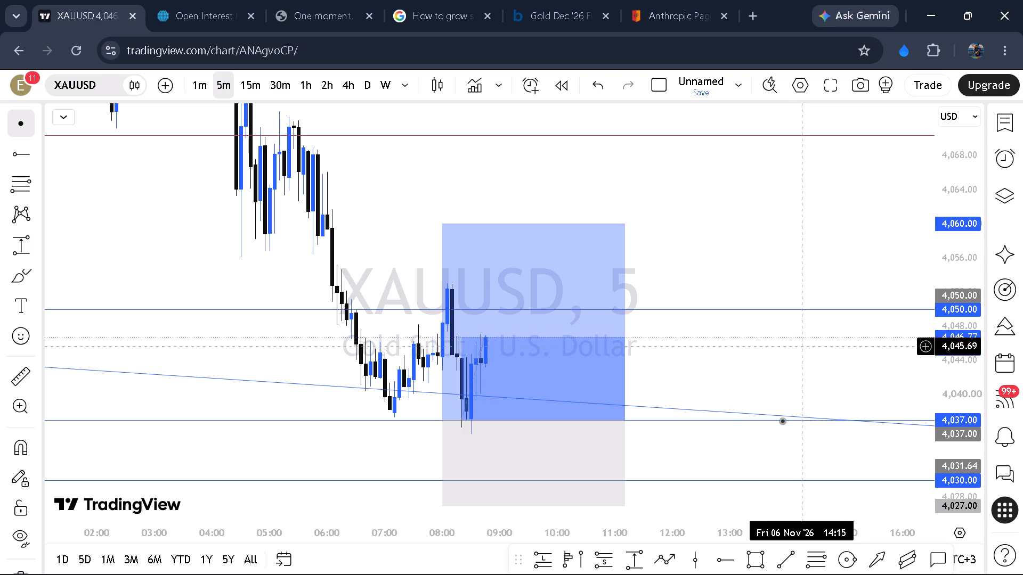
# Add a horizontal ray starting at 07:40 on 6 Nov on the XAUUSD chart, with its price set to 4062.
pyautogui.click(715, 559)
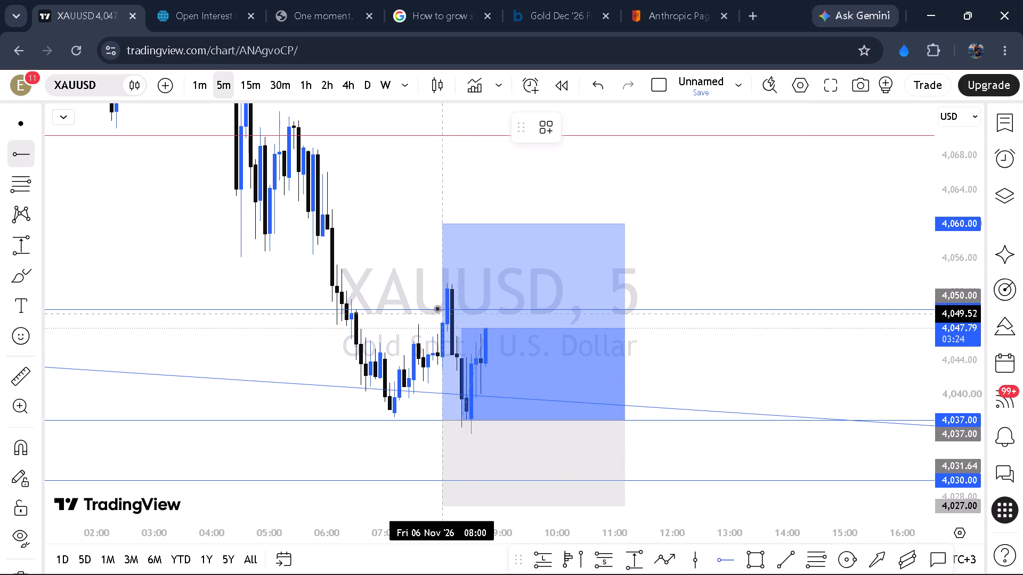
pyautogui.click(422, 287)
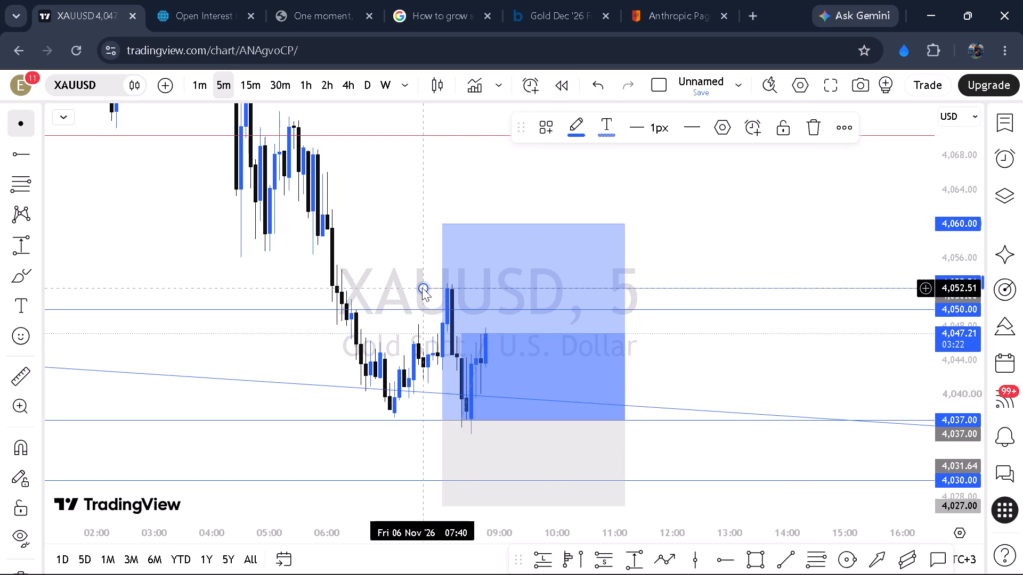
pyautogui.click(718, 119)
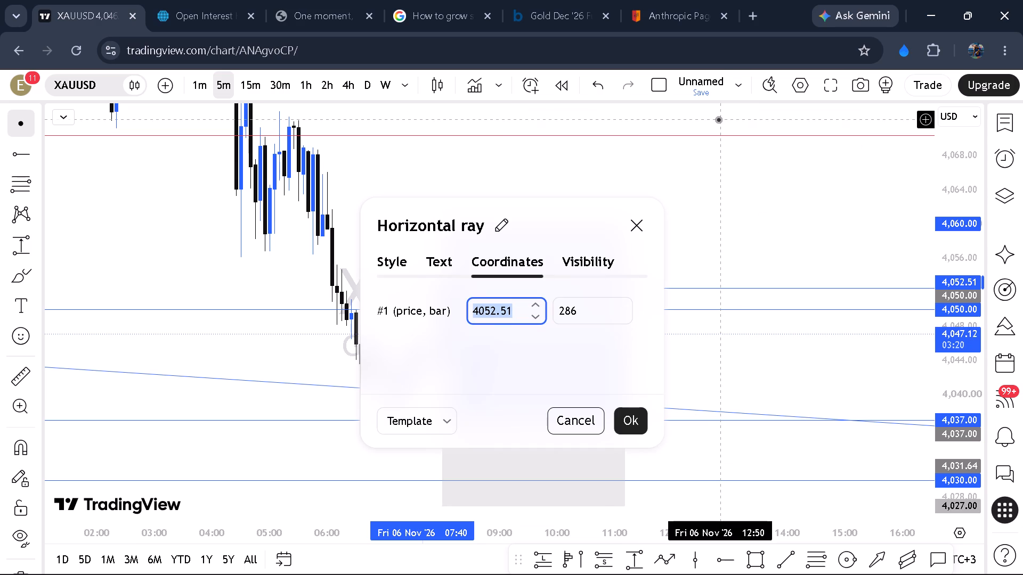
pyautogui.press('3')
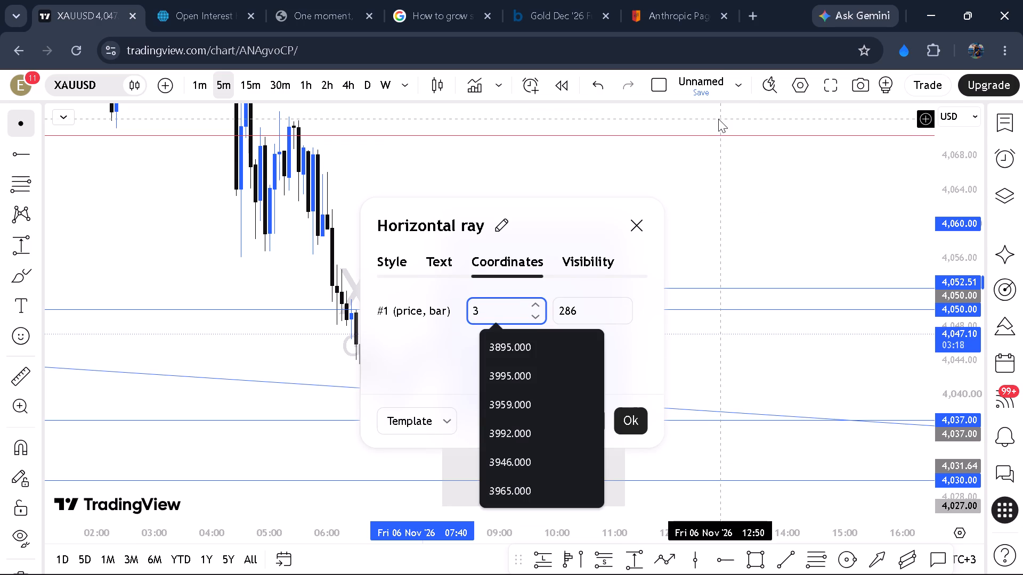
pyautogui.press('BackSpace')
pyautogui.write('4062')
pyautogui.press('Return')
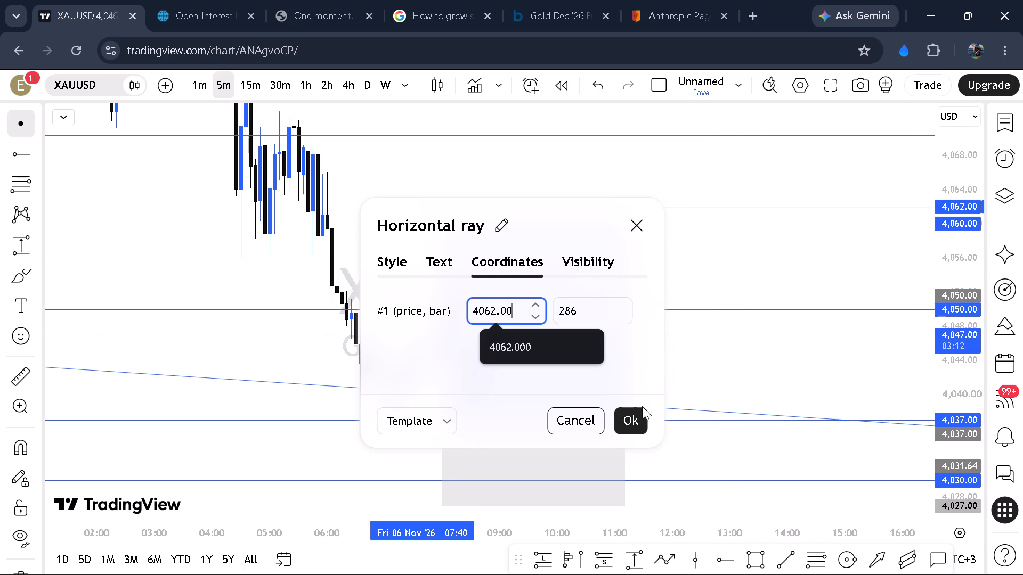
pyautogui.click(626, 413)
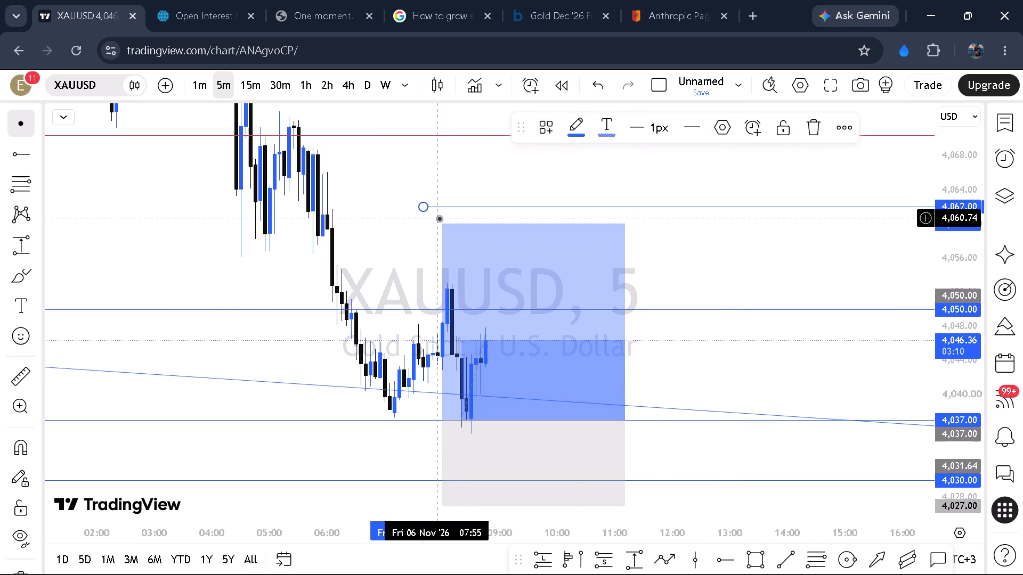
# Raise the long position's target level to about 4062, in line with the 4062 horizontal ray.
pyautogui.moveTo(440, 223); pyautogui.dragTo(440, 223)
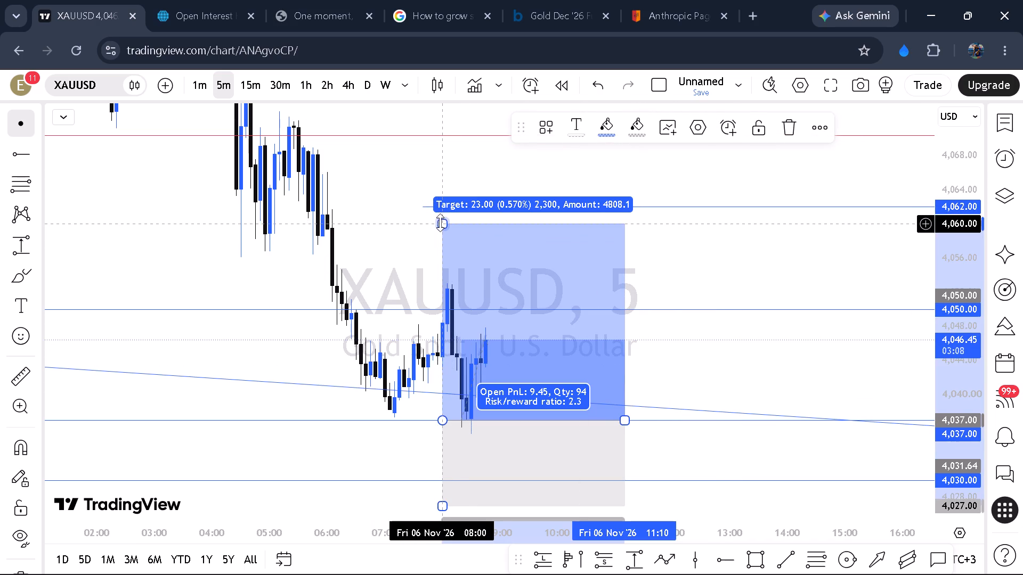
pyautogui.moveTo(440, 223); pyautogui.dragTo(439, 207)
pyautogui.click(689, 270)
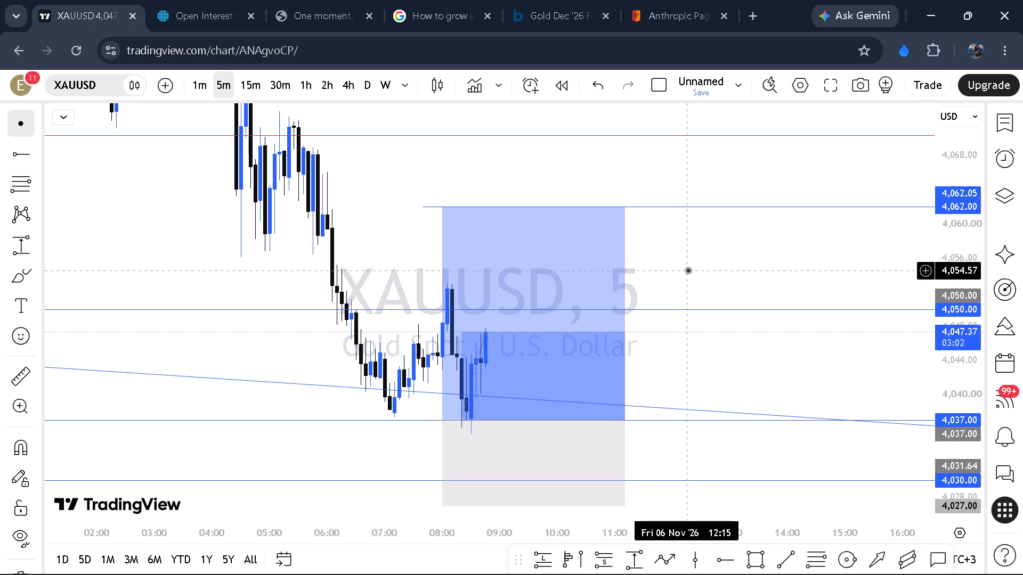
# Show the chart in full screen and capture a rectangular screenshot of the price action, long position and price scale.
pyautogui.press('F11')
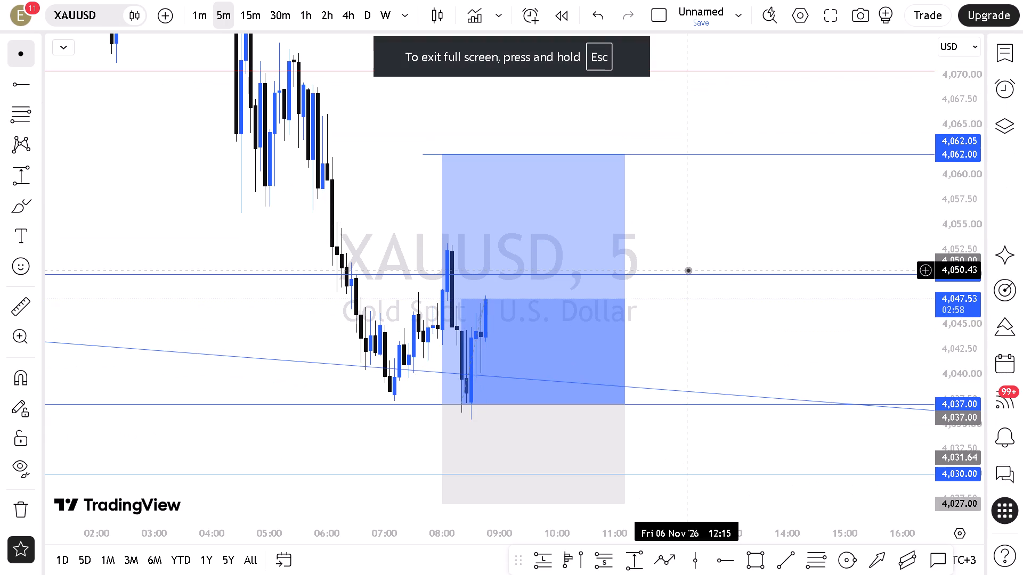
pyautogui.press('shift+super+s')
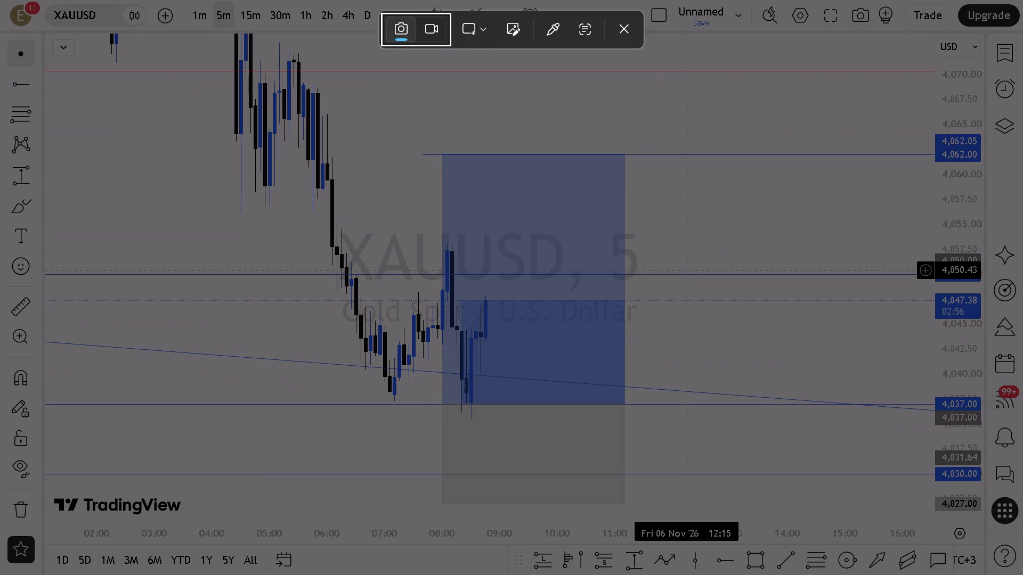
pyautogui.moveTo(84, 34); pyautogui.dragTo(742, 140)
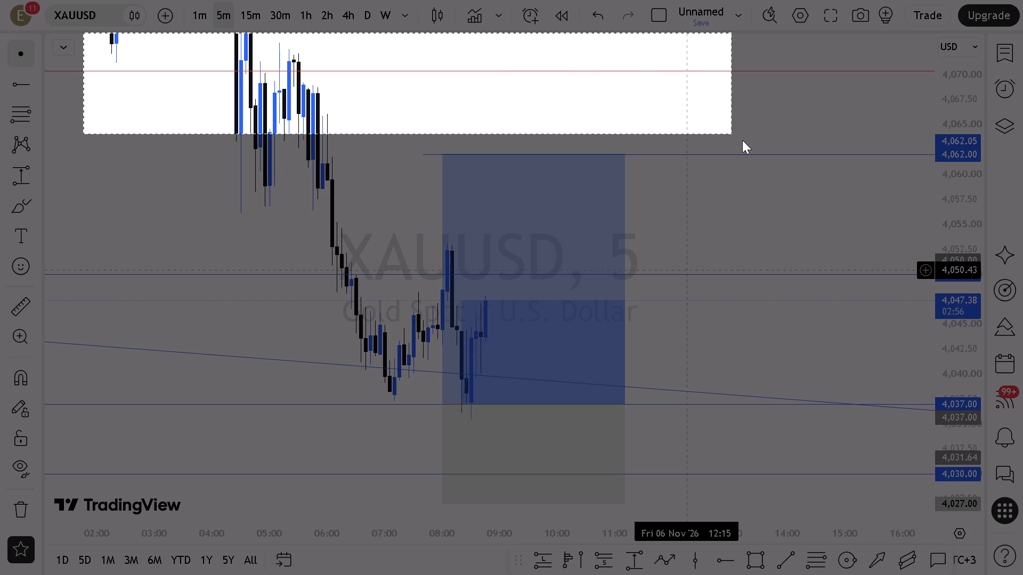
pyautogui.moveTo(742, 140); pyautogui.dragTo(995, 517)
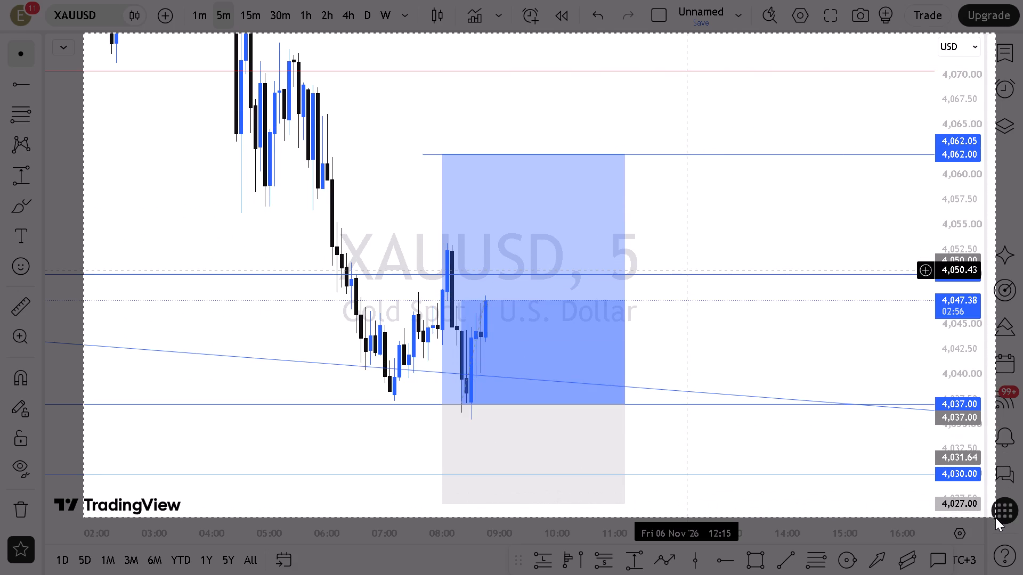
pyautogui.moveTo(995, 517); pyautogui.dragTo(996, 521)
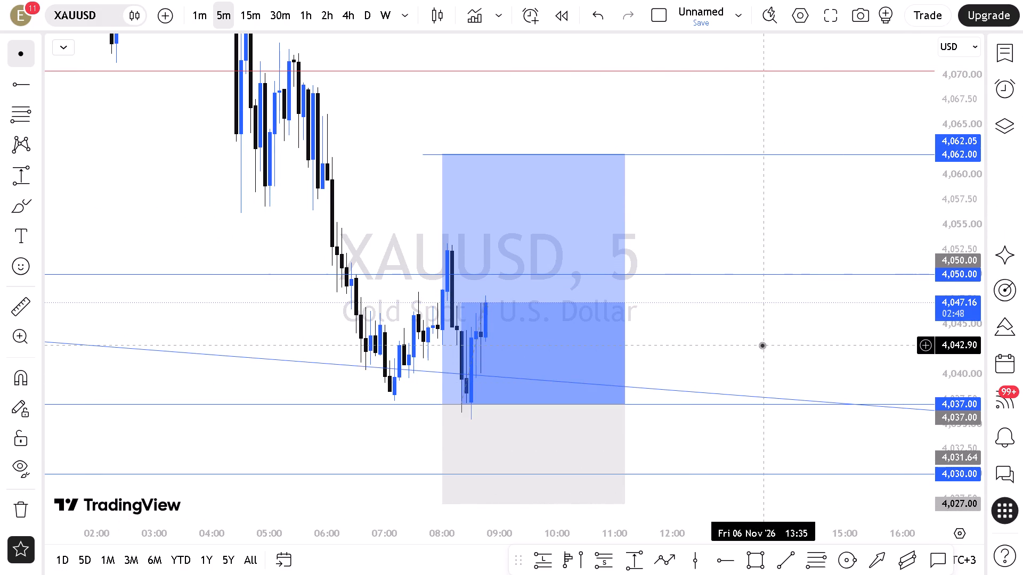
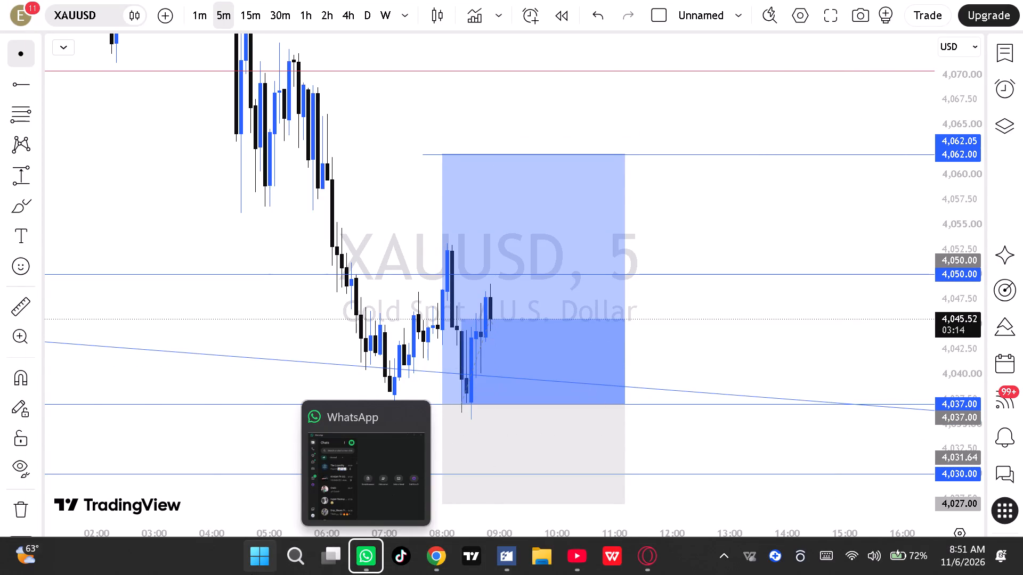
# Look through the installed app groups Other, Utilities & Tools, Productivity, Entertainment and Creativity for the FastBull app.
pyautogui.click(264, 561)
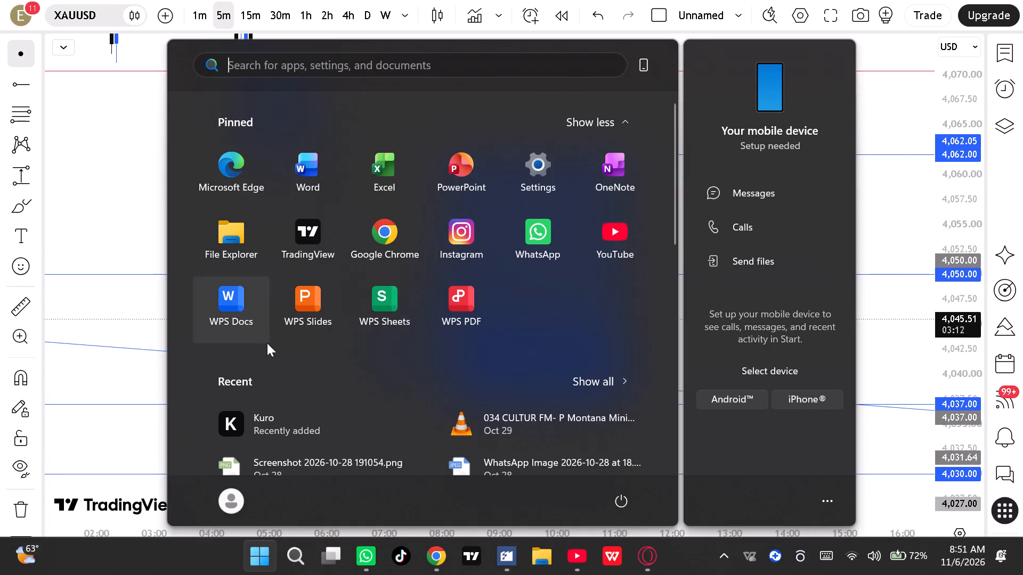
pyautogui.scroll(-4, 367, 251)
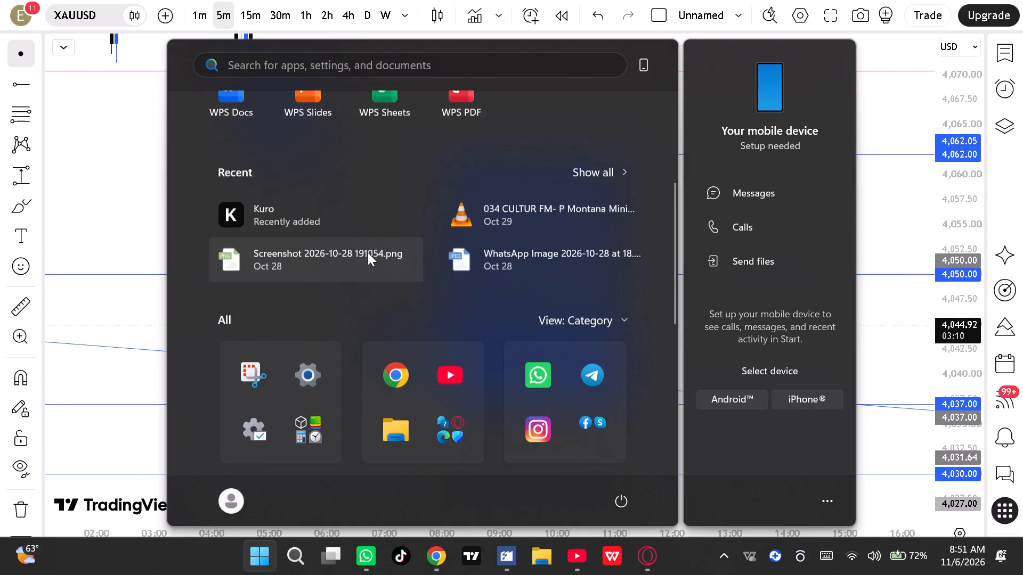
pyautogui.scroll(-12, 369, 259)
pyautogui.scroll(1, 371, 264)
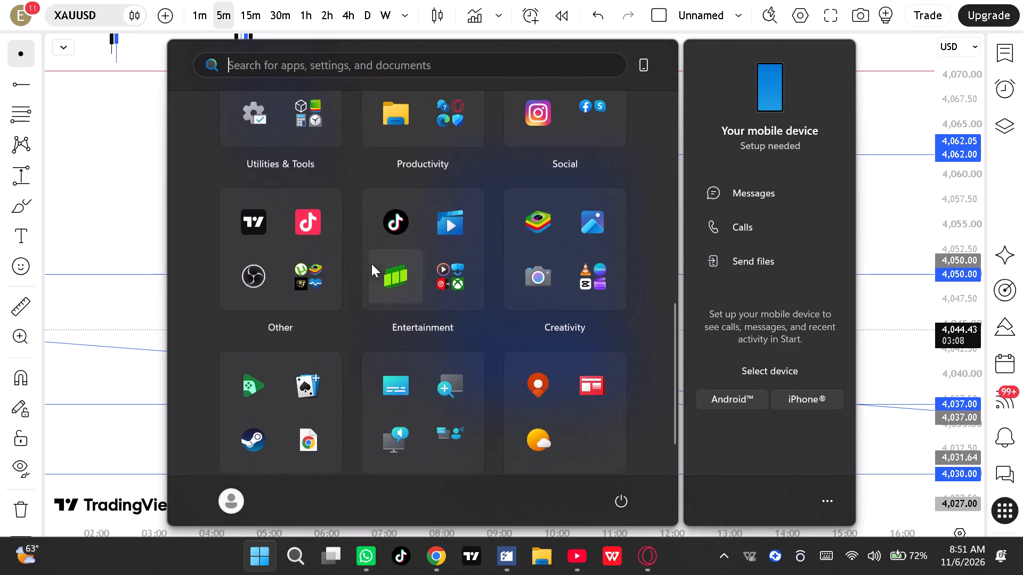
pyautogui.scroll(-4, 371, 263)
pyautogui.scroll(1, 371, 263)
pyautogui.scroll(-1, 371, 263)
pyautogui.scroll(3, 371, 263)
pyautogui.scroll(-2, 371, 263)
pyautogui.scroll(2, 371, 263)
pyautogui.scroll(-4, 371, 263)
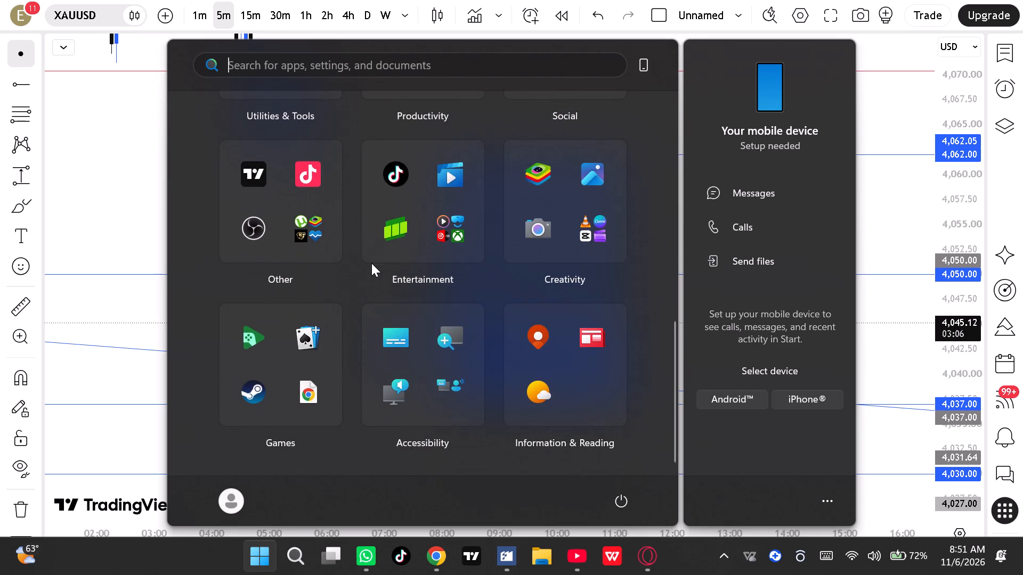
pyautogui.click(321, 238)
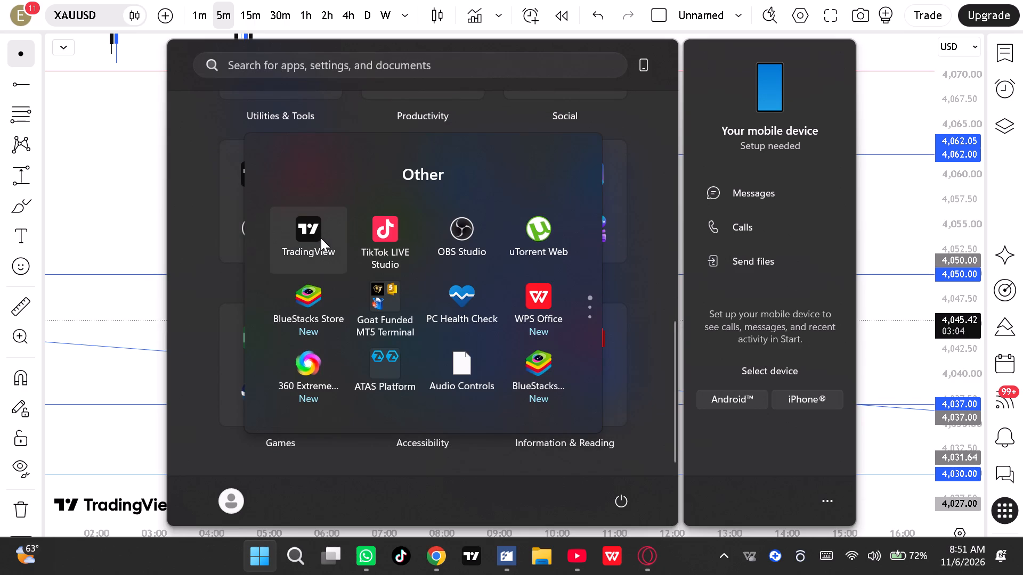
pyautogui.click(207, 274)
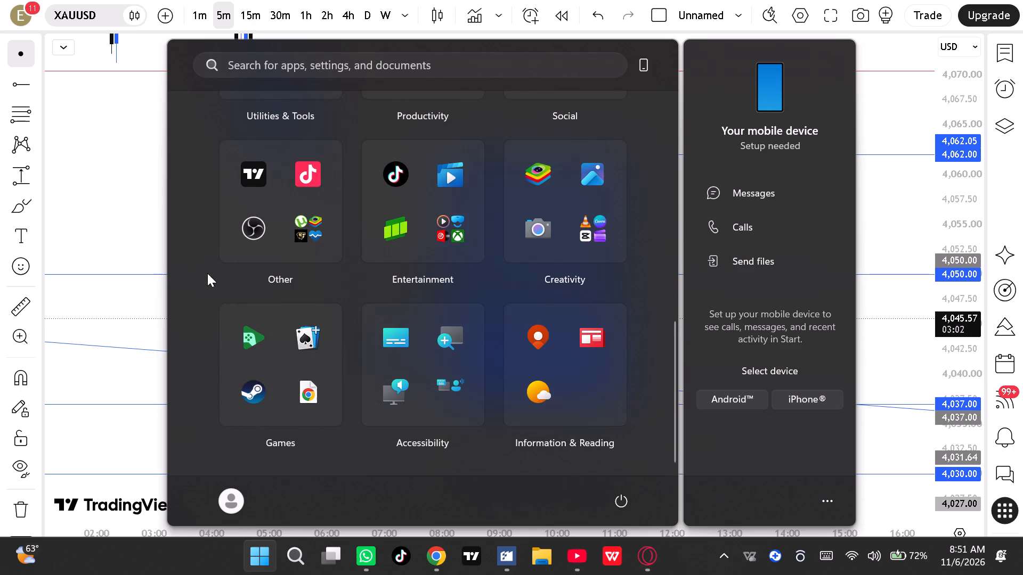
pyautogui.scroll(1, 250, 249)
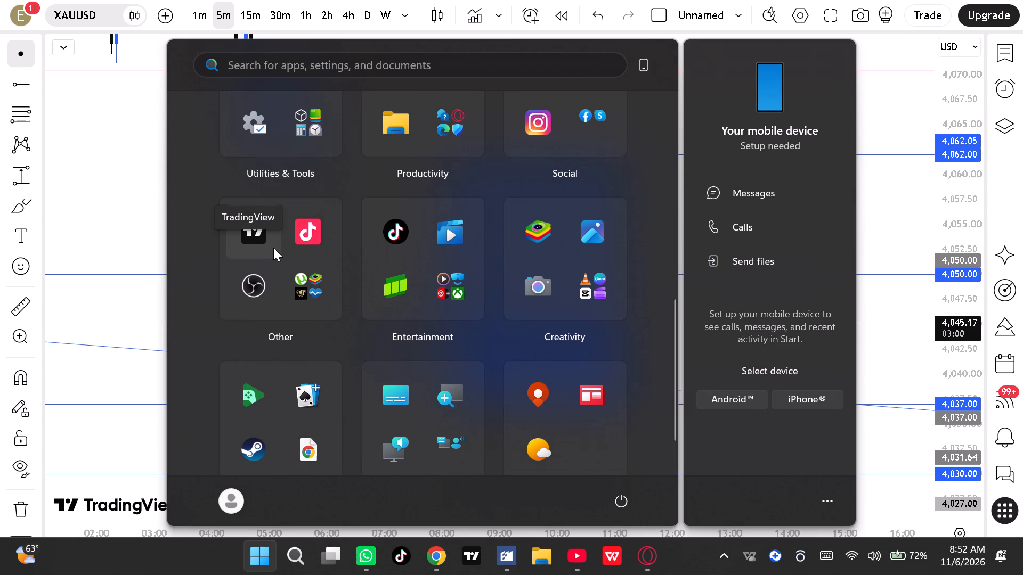
pyautogui.scroll(1, 271, 244)
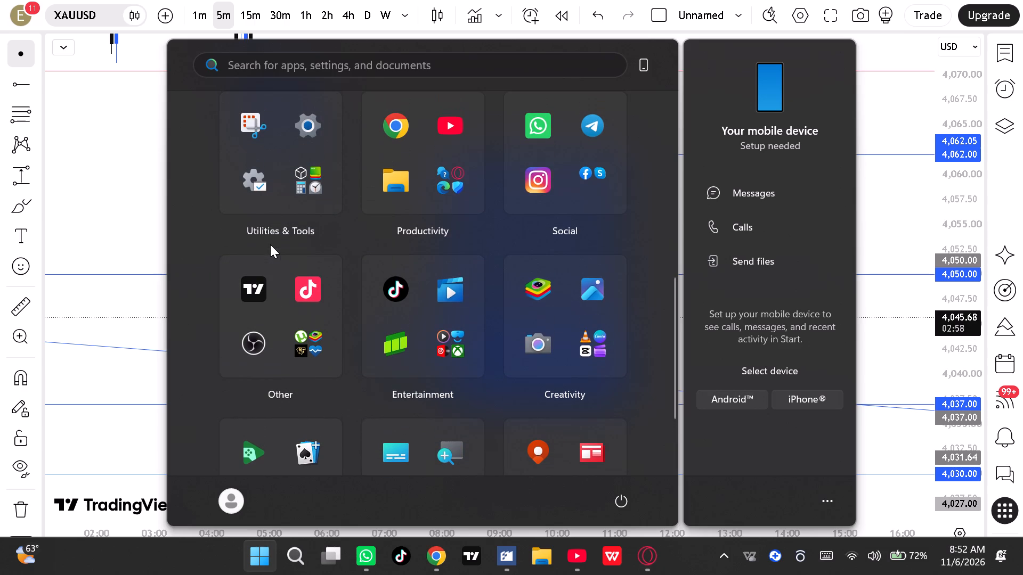
pyautogui.scroll(1, 270, 244)
pyautogui.click(301, 241)
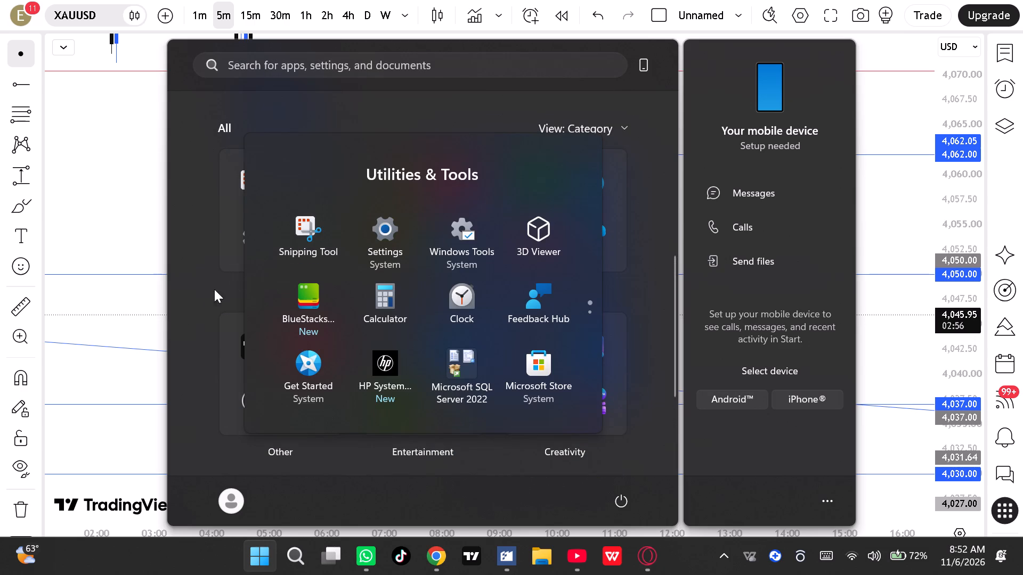
pyautogui.click(192, 302)
pyautogui.click(443, 251)
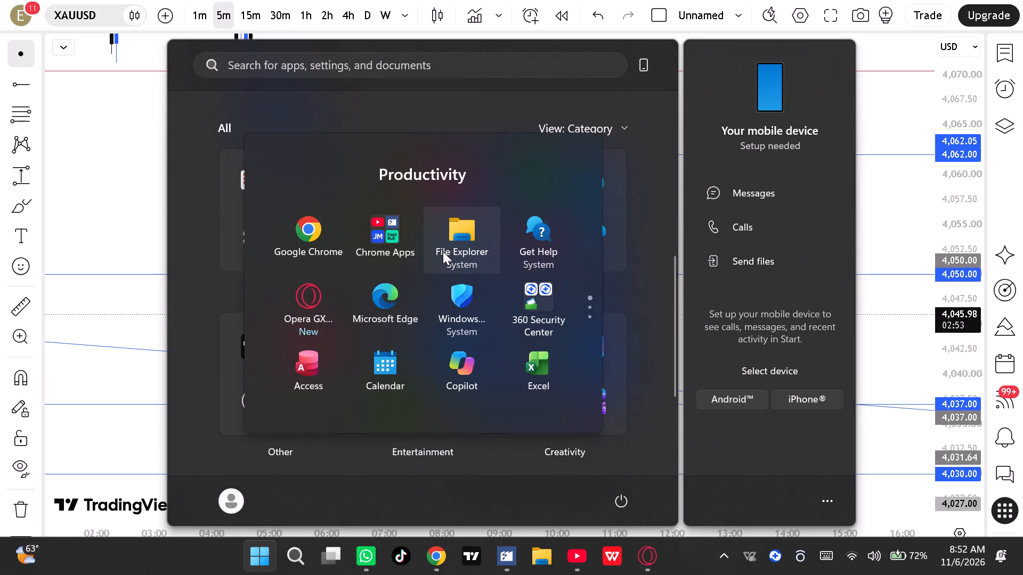
pyautogui.click(663, 240)
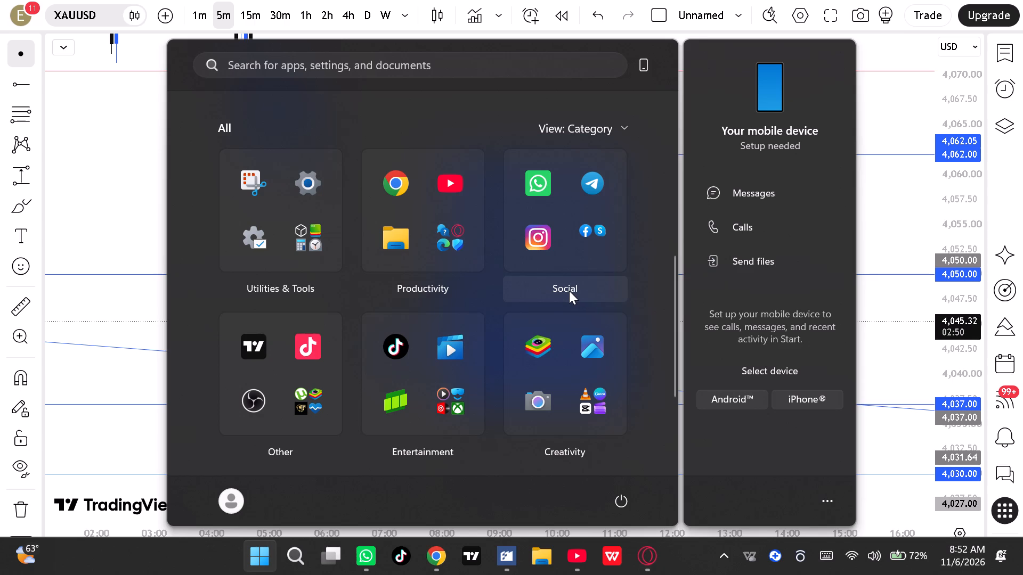
pyautogui.click(465, 389)
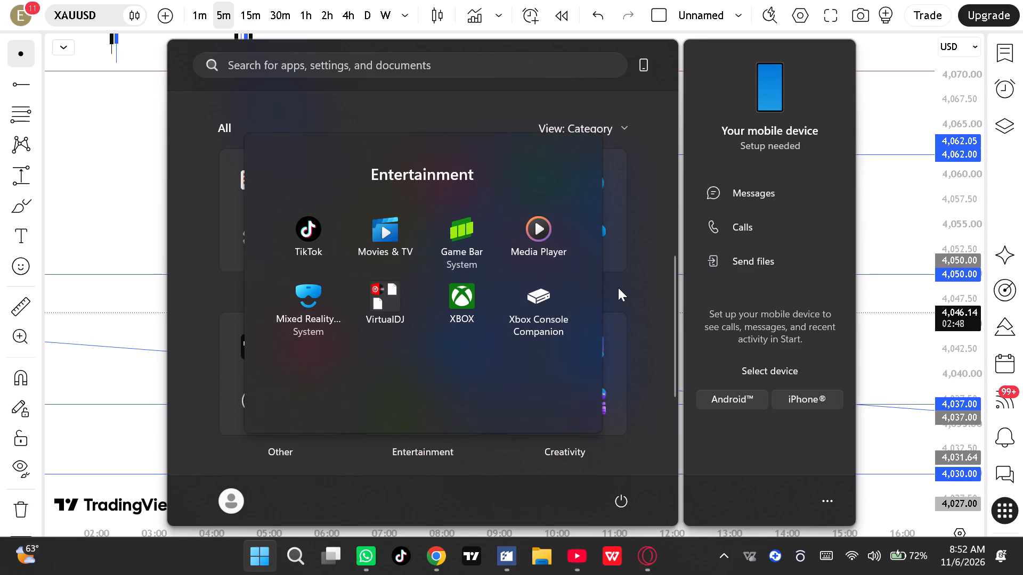
pyautogui.click(623, 282)
pyautogui.click(590, 397)
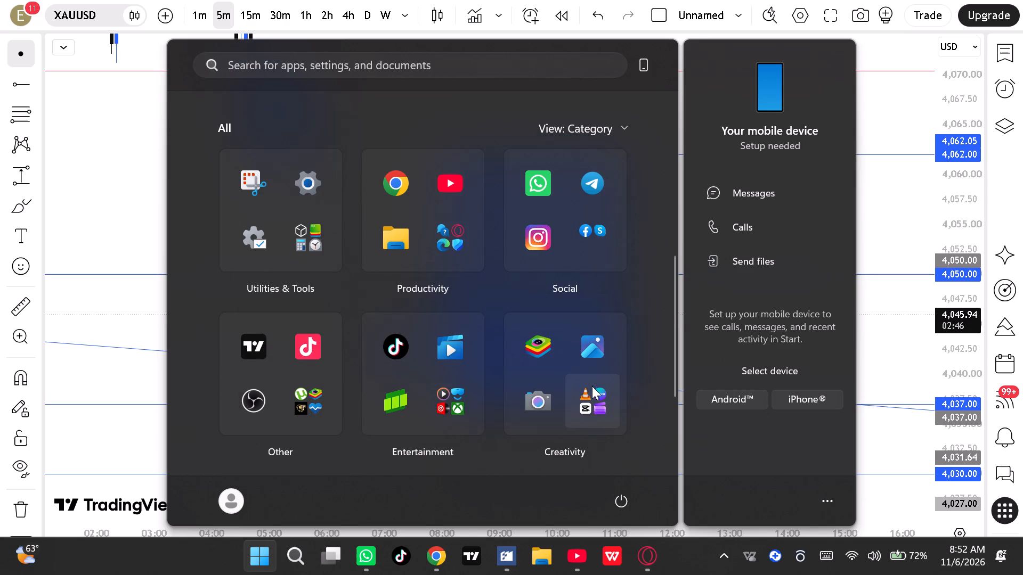
pyautogui.click(587, 396)
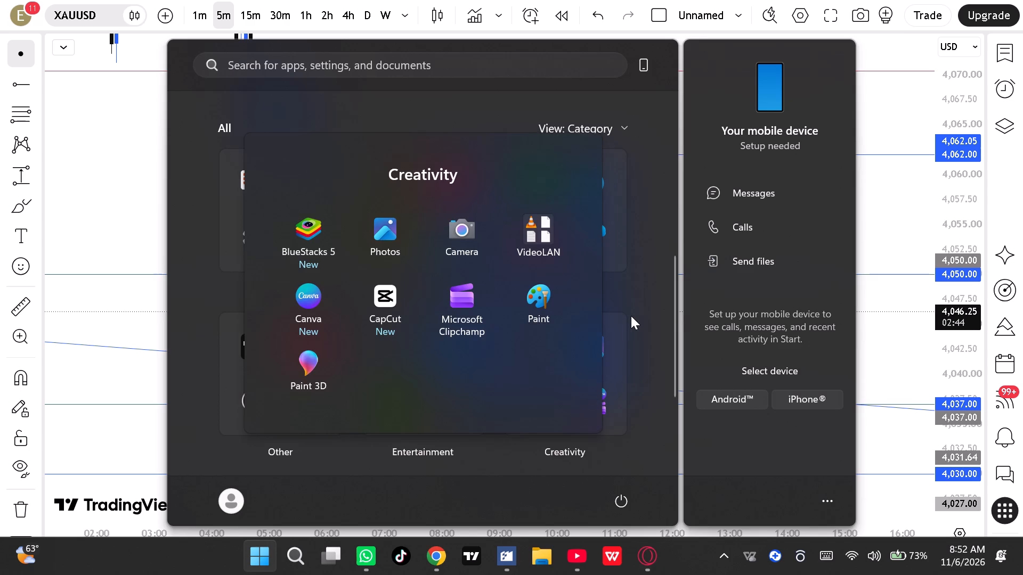
pyautogui.click(636, 305)
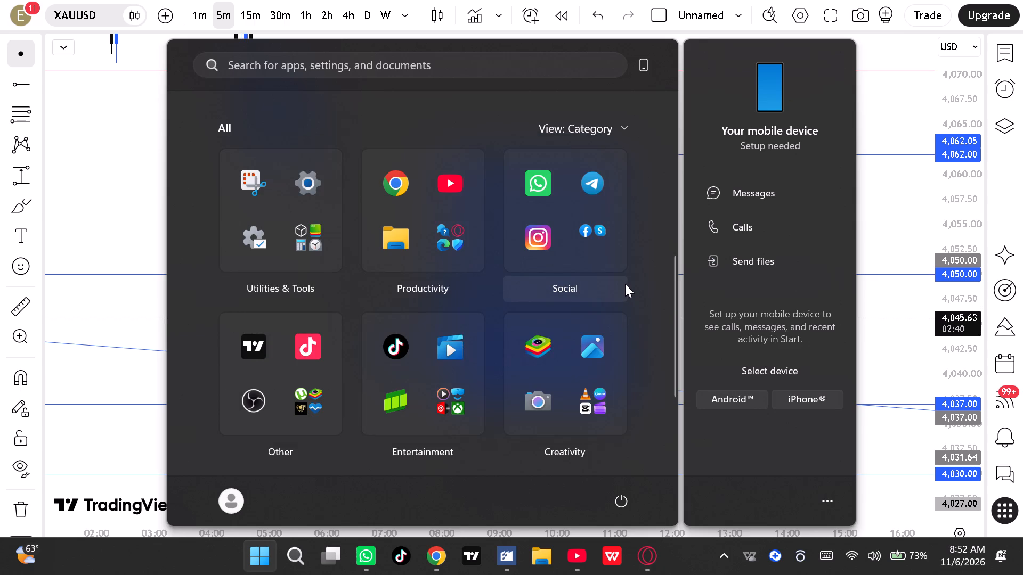
# Check the further entries of the Productivity, Creativity, Other and Utilities & Tools app groups for the FastBull app.
pyautogui.scroll(-4, 627, 286)
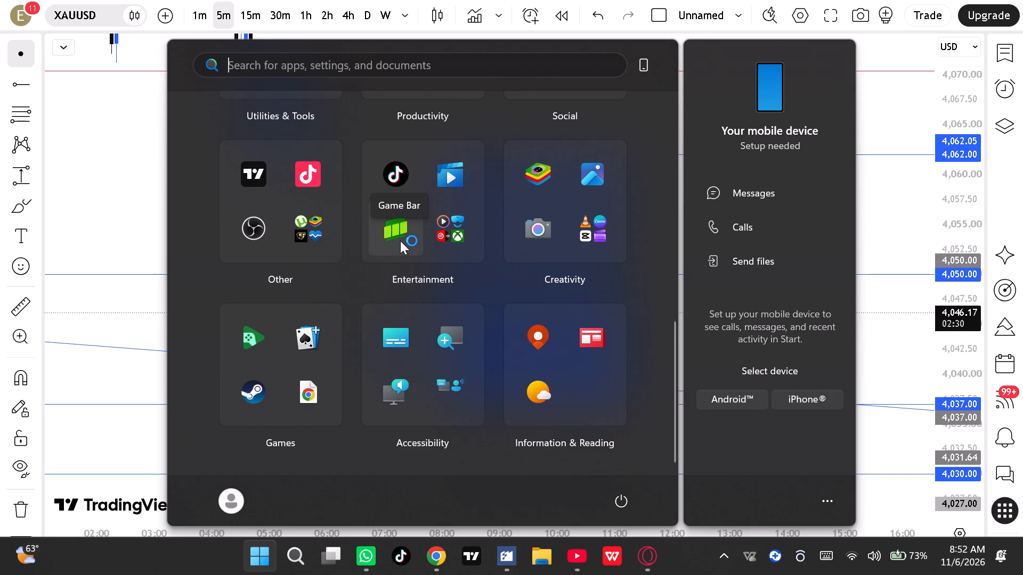
pyautogui.scroll(2, 400, 234)
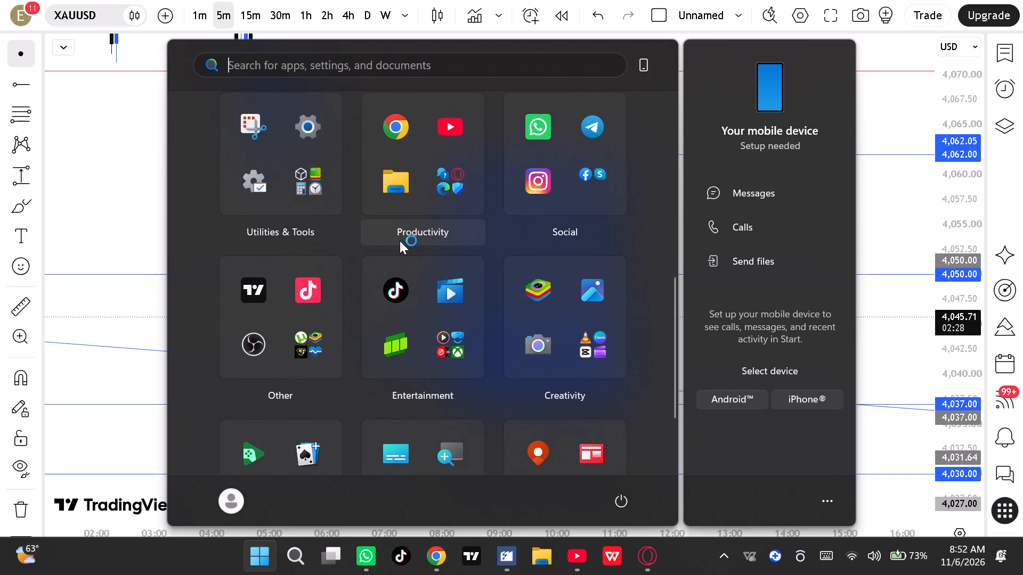
pyautogui.click(459, 173)
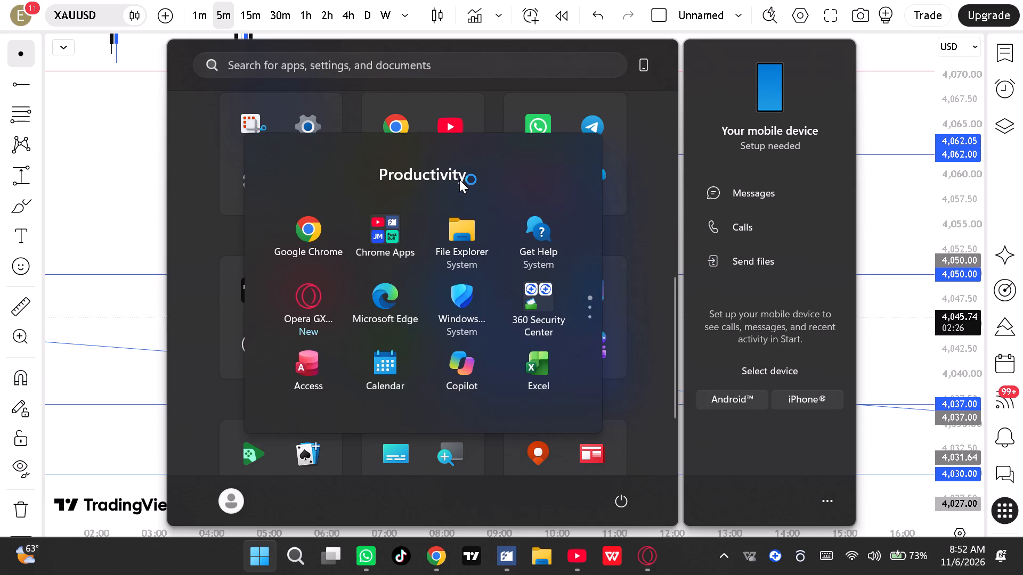
pyautogui.scroll(-8, 448, 234)
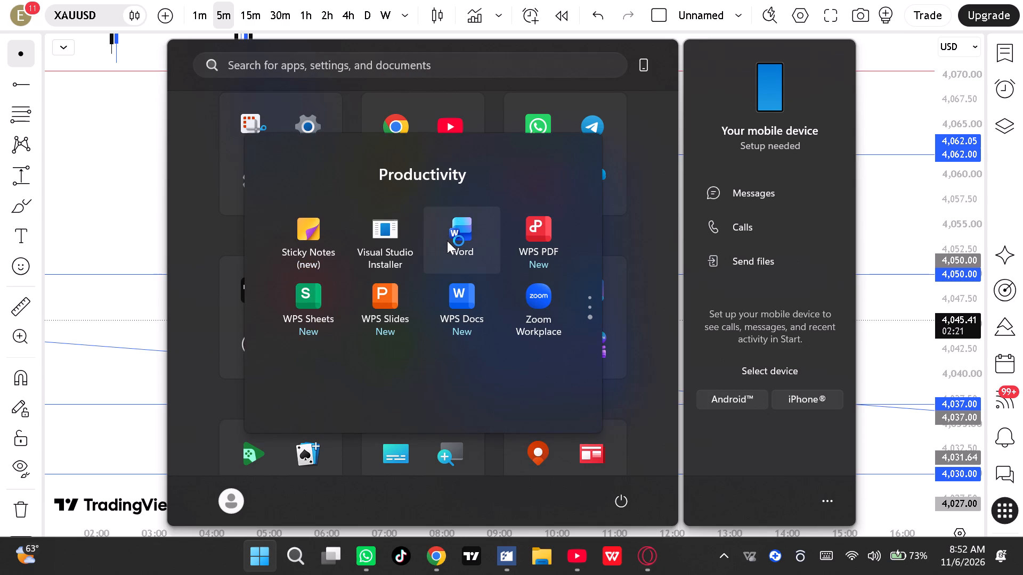
pyautogui.scroll(2, 447, 234)
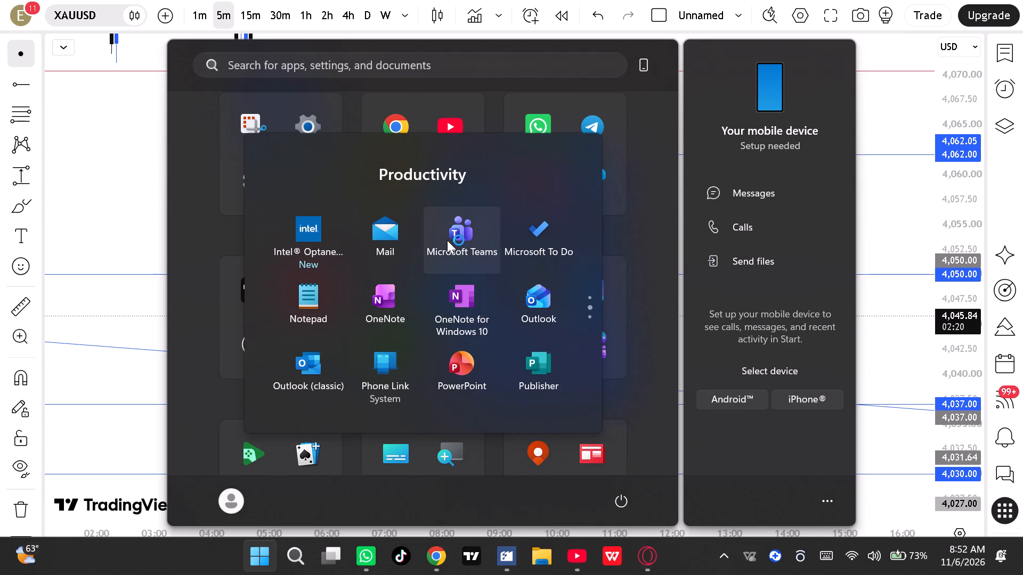
pyautogui.scroll(3, 447, 234)
pyautogui.click(634, 242)
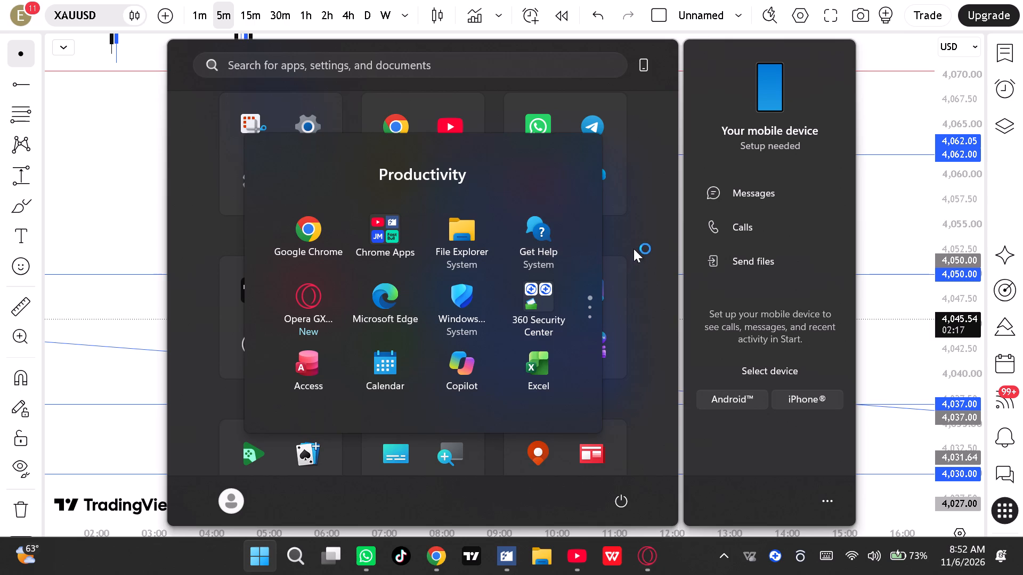
pyautogui.click(587, 342)
pyautogui.scroll(-1, 452, 329)
pyautogui.scroll(1, 452, 329)
pyautogui.scroll(-4, 452, 329)
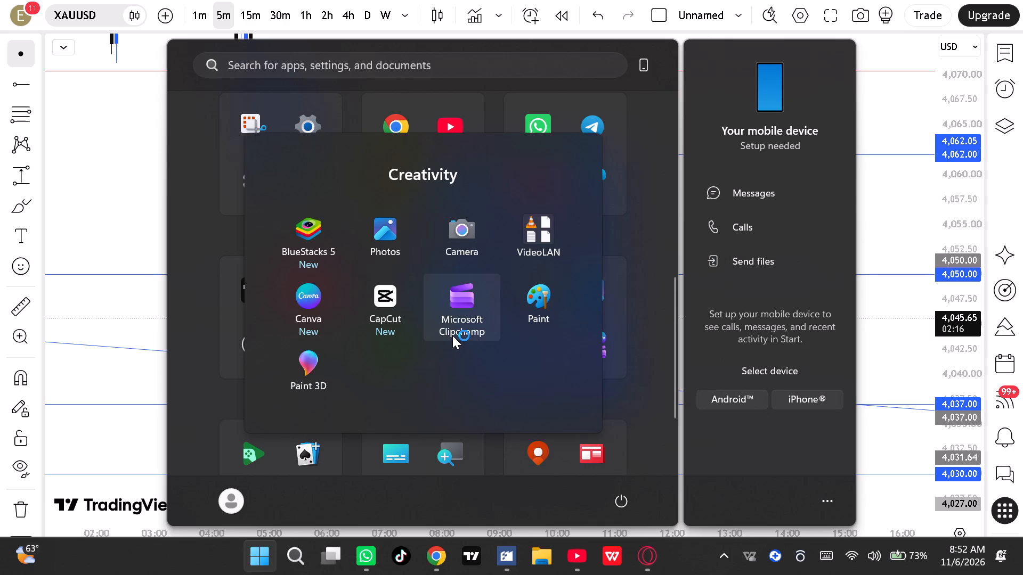
pyautogui.scroll(3, 452, 328)
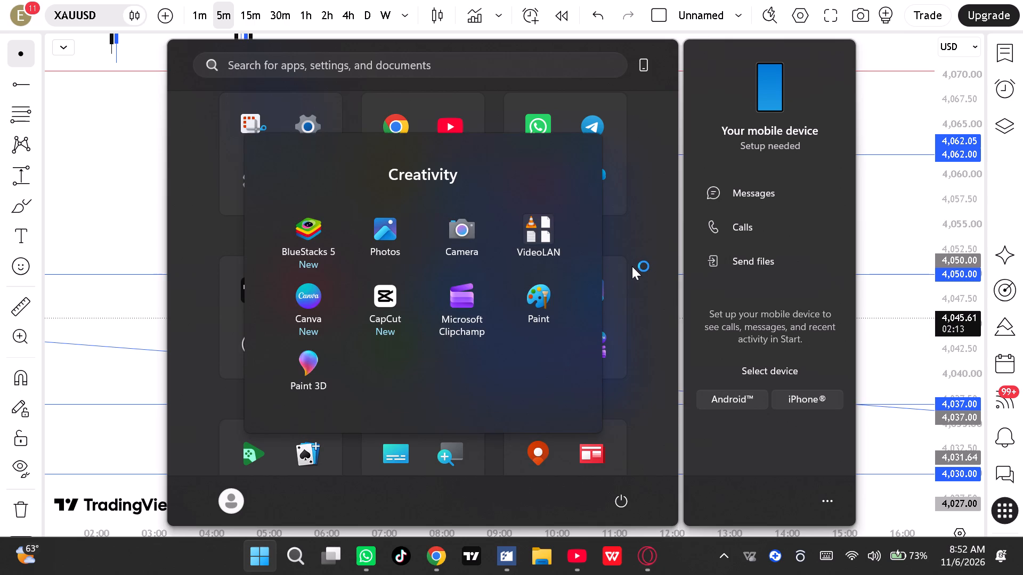
pyautogui.click(632, 260)
pyautogui.click(308, 339)
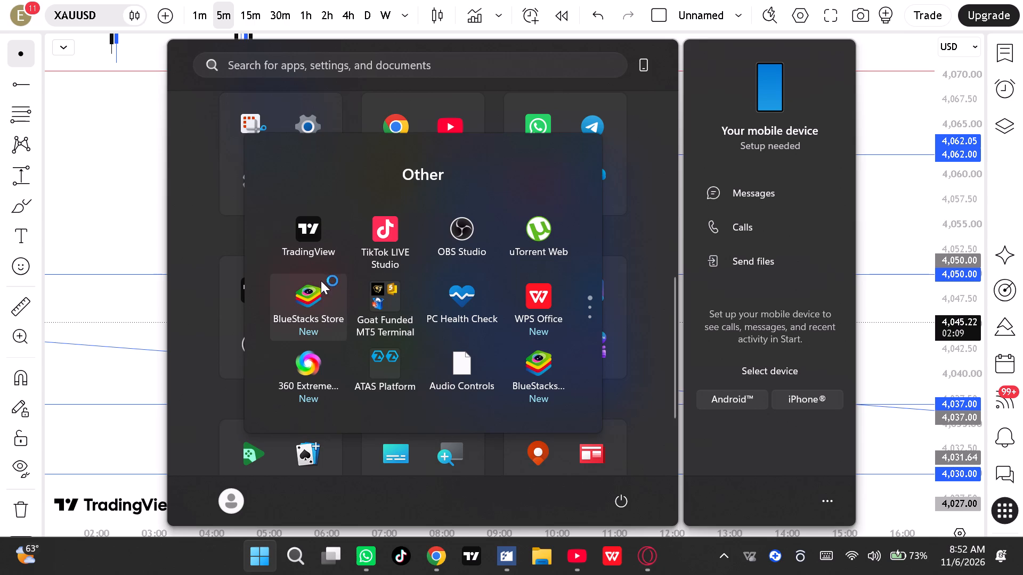
pyautogui.scroll(-2, 355, 280)
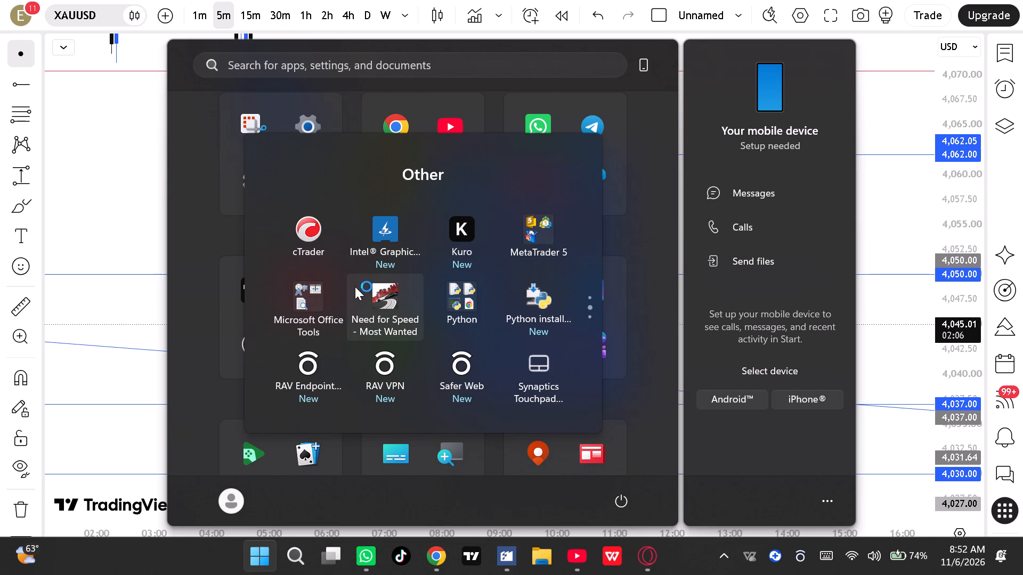
pyautogui.scroll(-2, 355, 280)
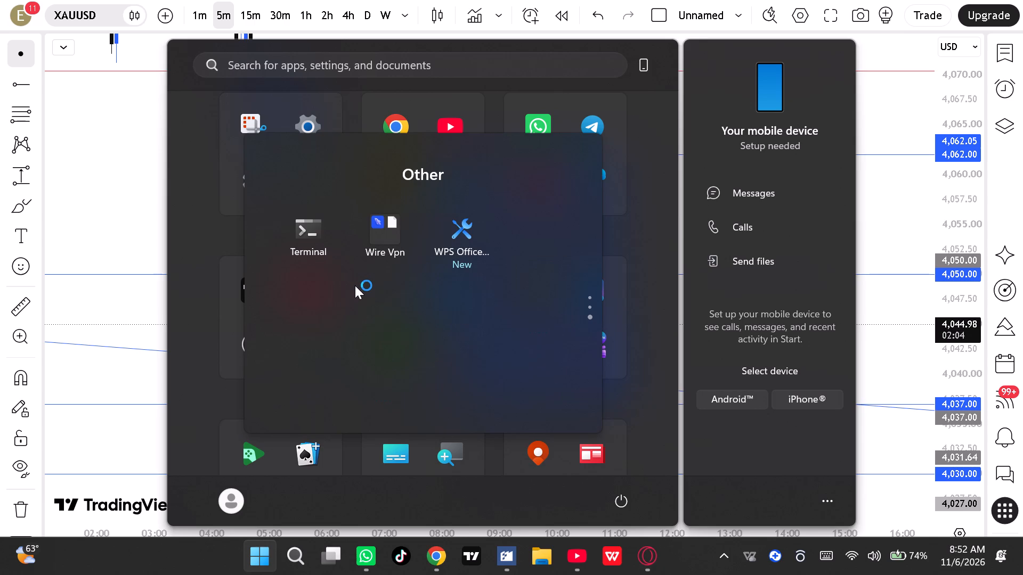
pyautogui.scroll(-2, 355, 279)
pyautogui.scroll(2, 355, 279)
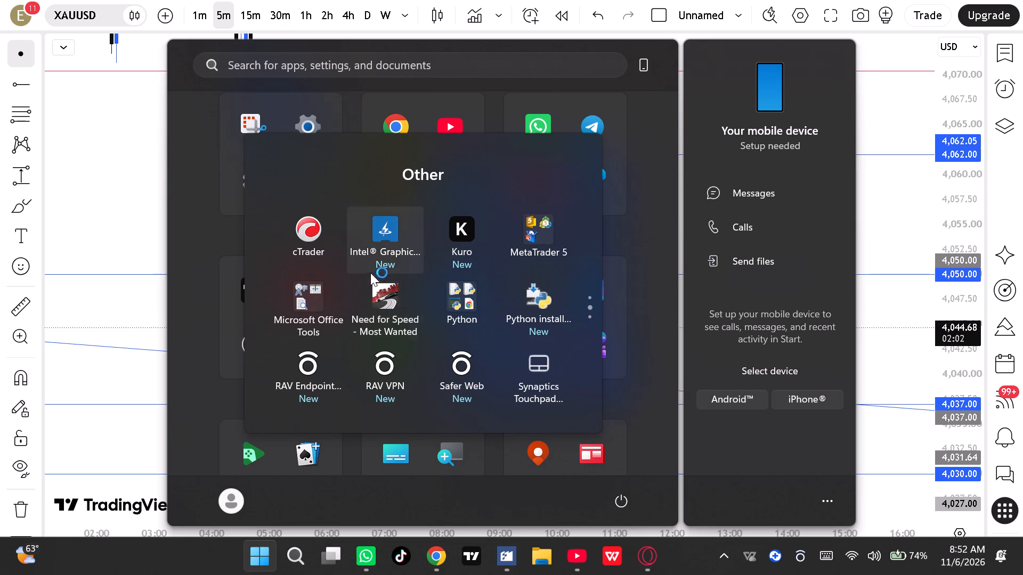
pyautogui.click(660, 218)
pyautogui.click(316, 181)
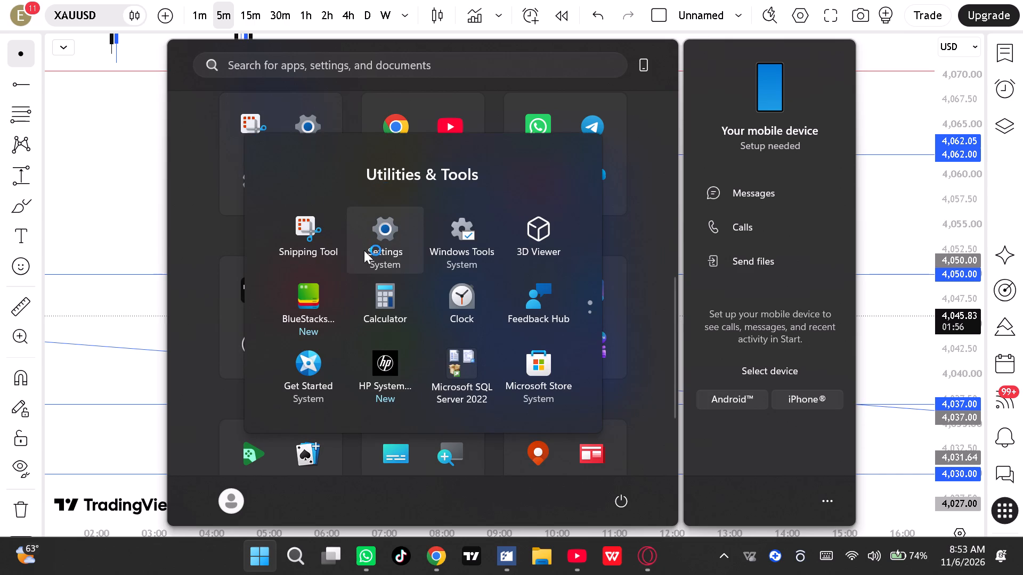
pyautogui.scroll(-1, 364, 244)
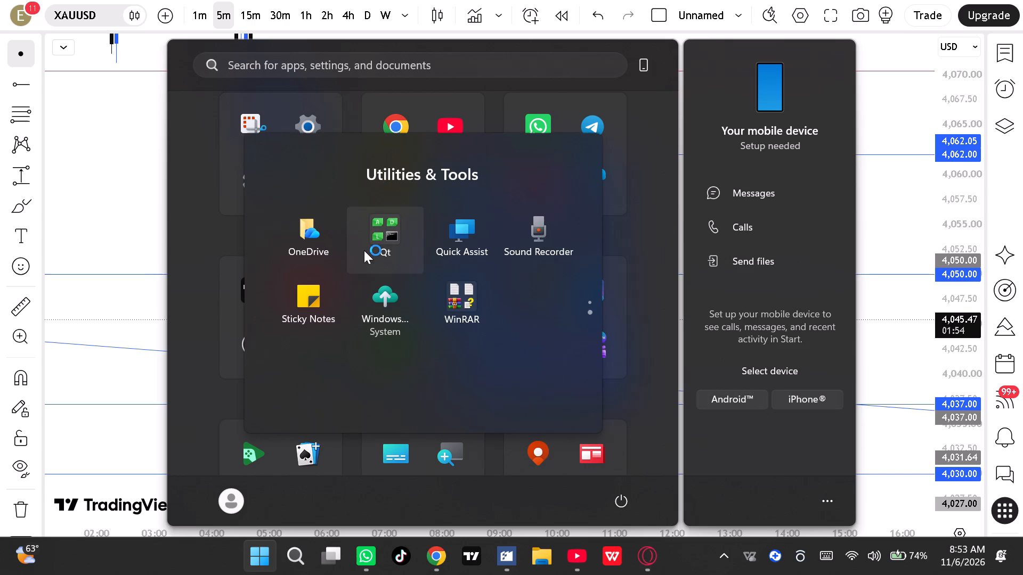
pyautogui.click(615, 207)
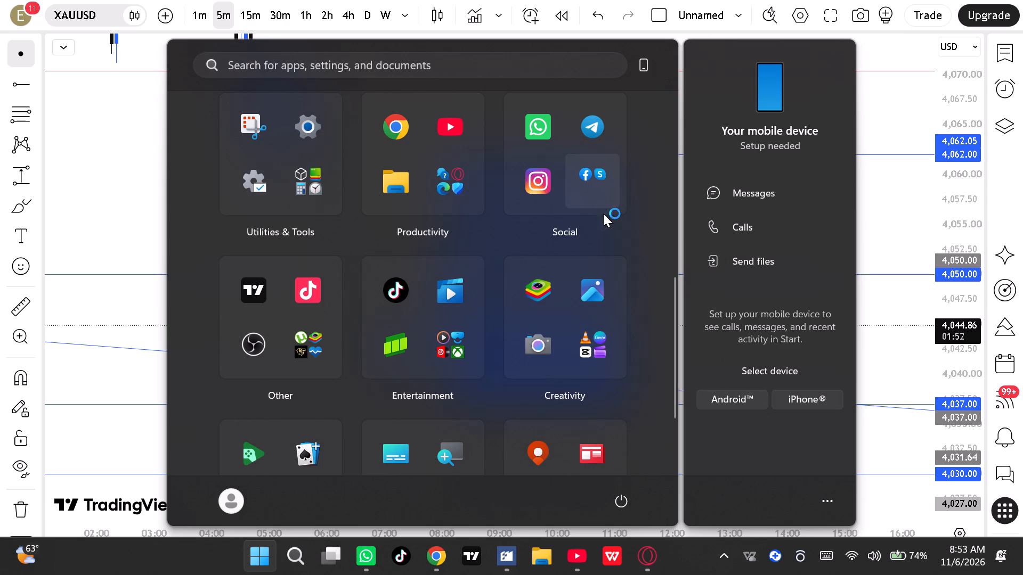
# Launch the FastBull web app from the Chrome Apps group within Productivity.
pyautogui.click(450, 191)
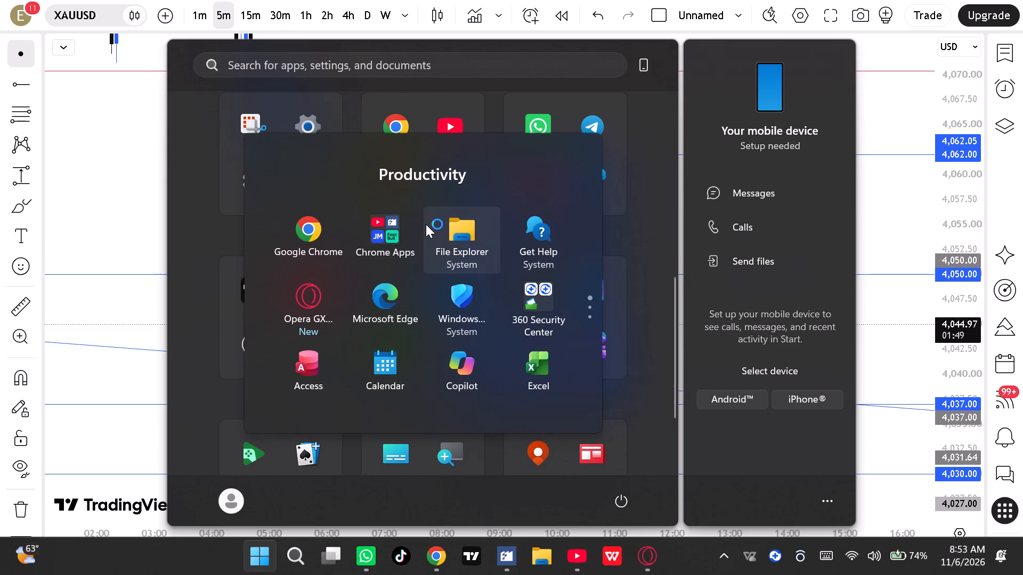
pyautogui.click(400, 235)
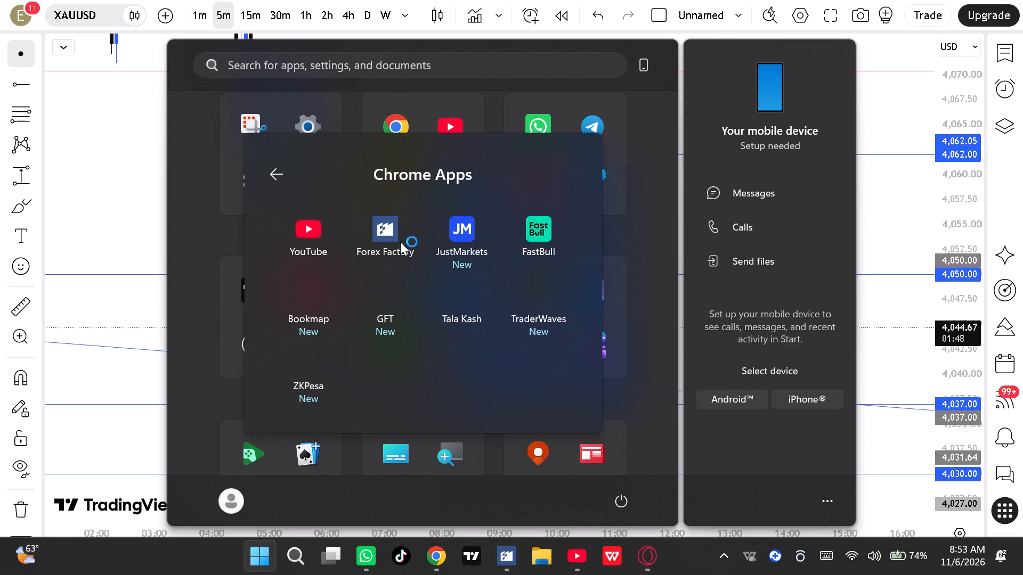
pyautogui.click(543, 231)
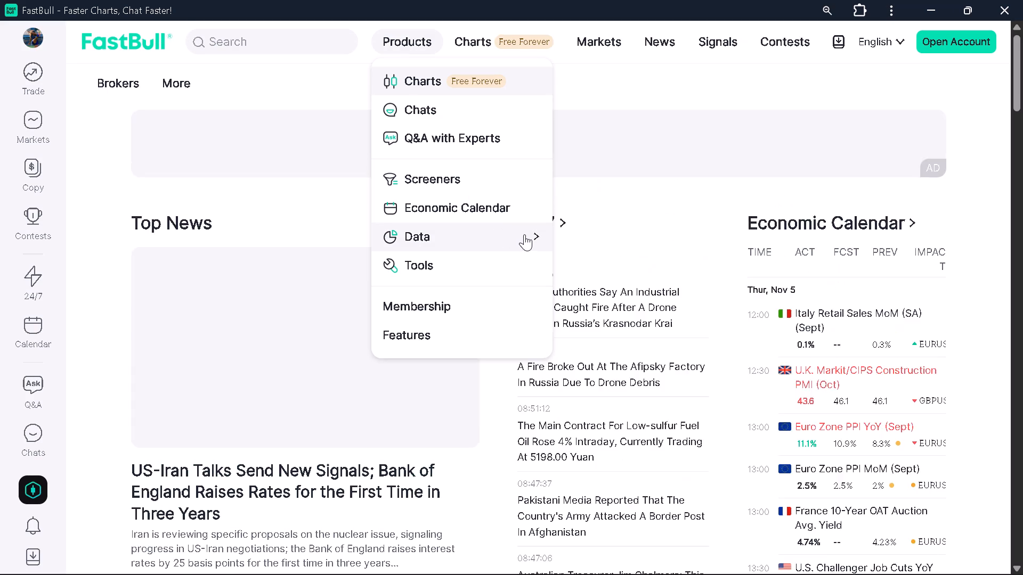
# Open FastBull's Data Warehouse page from its data products.
pyautogui.click(792, 133)
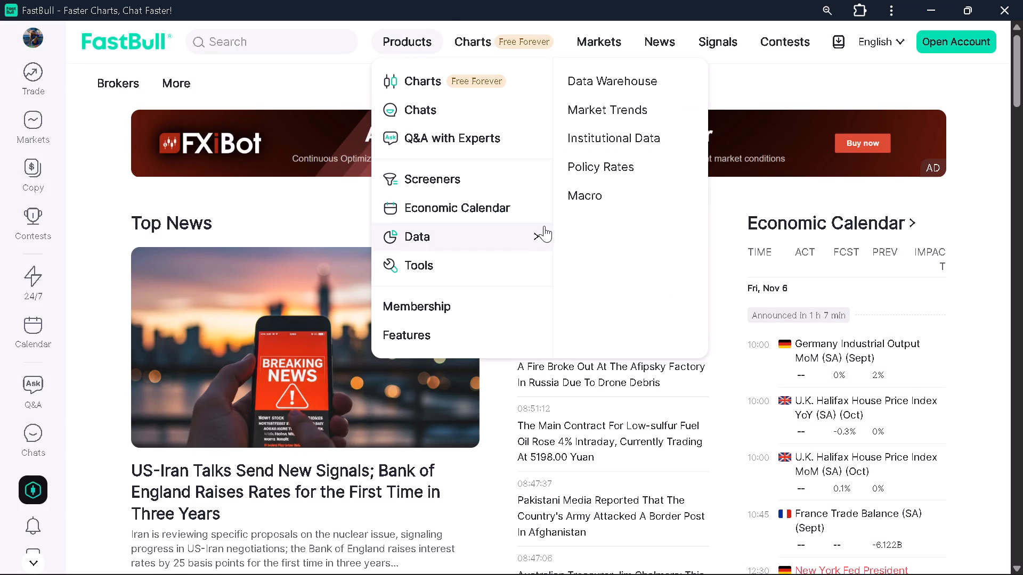
pyautogui.click(602, 80)
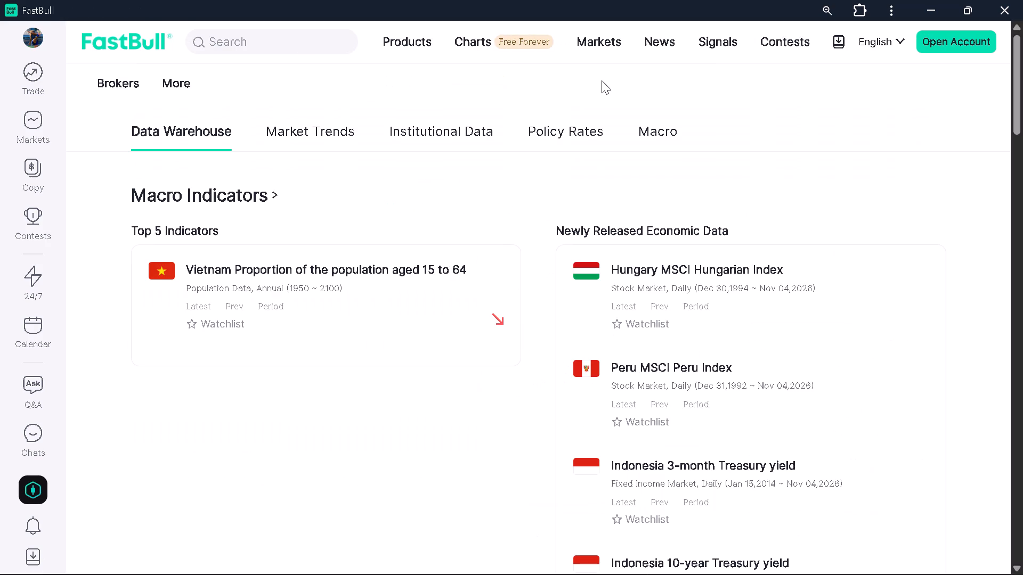
# Find the XAUUSD Order Book in the Data Warehouse and limit it to Open Orders.
pyautogui.scroll(-5, 446, 180)
pyautogui.scroll(1, 449, 176)
pyautogui.scroll(-2, 449, 176)
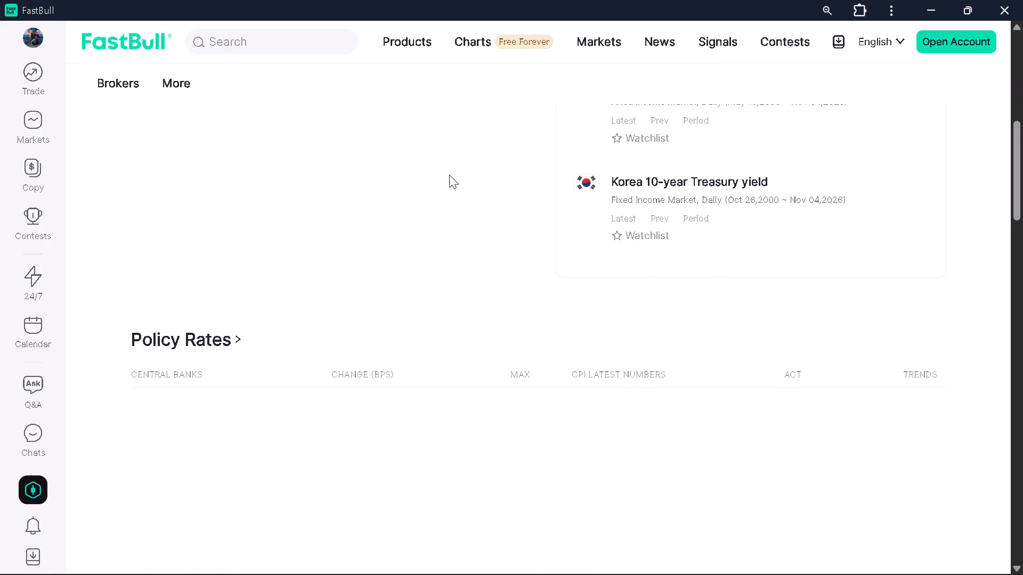
pyautogui.scroll(-9, 449, 175)
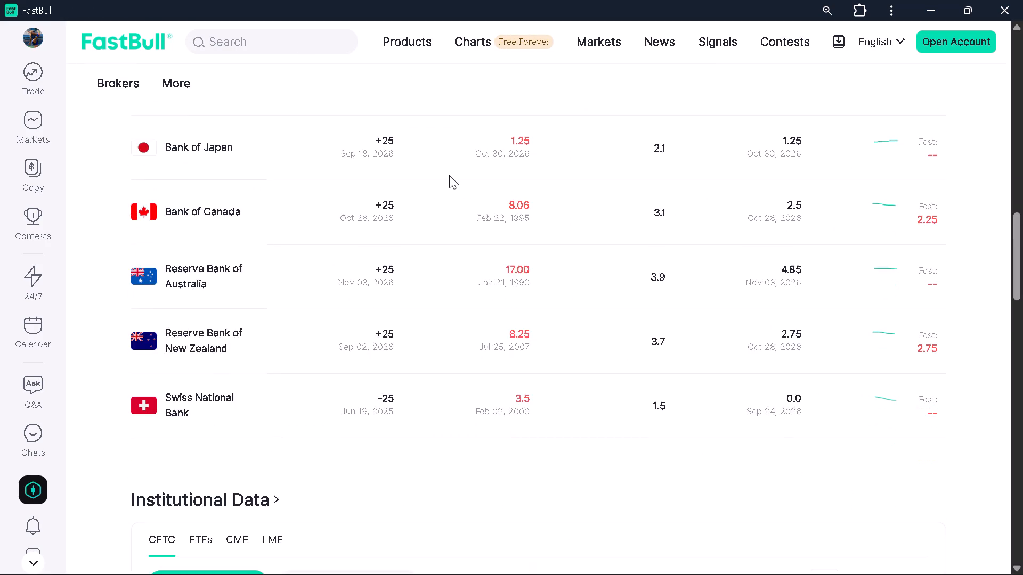
pyautogui.scroll(-5, 449, 175)
pyautogui.scroll(1, 449, 175)
pyautogui.scroll(-4, 449, 175)
pyautogui.scroll(1, 449, 175)
pyautogui.scroll(-4, 449, 175)
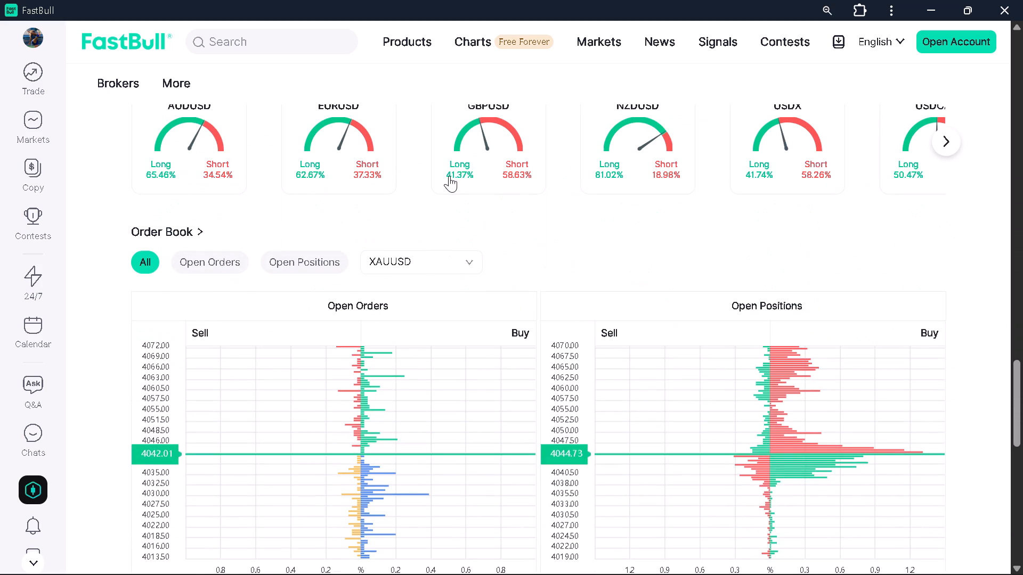
pyautogui.click(224, 265)
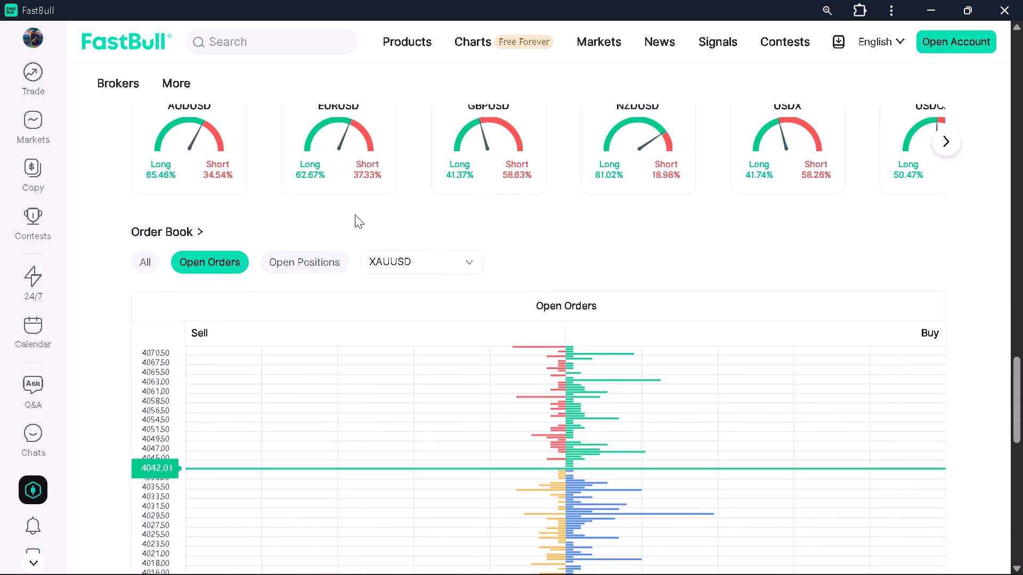
# Examine the XAUUSD open orders chart for the limit and stop order clusters above and below the current price.
pyautogui.scroll(-1, 355, 215)
pyautogui.scroll(1, 355, 215)
pyautogui.scroll(-1, 355, 215)
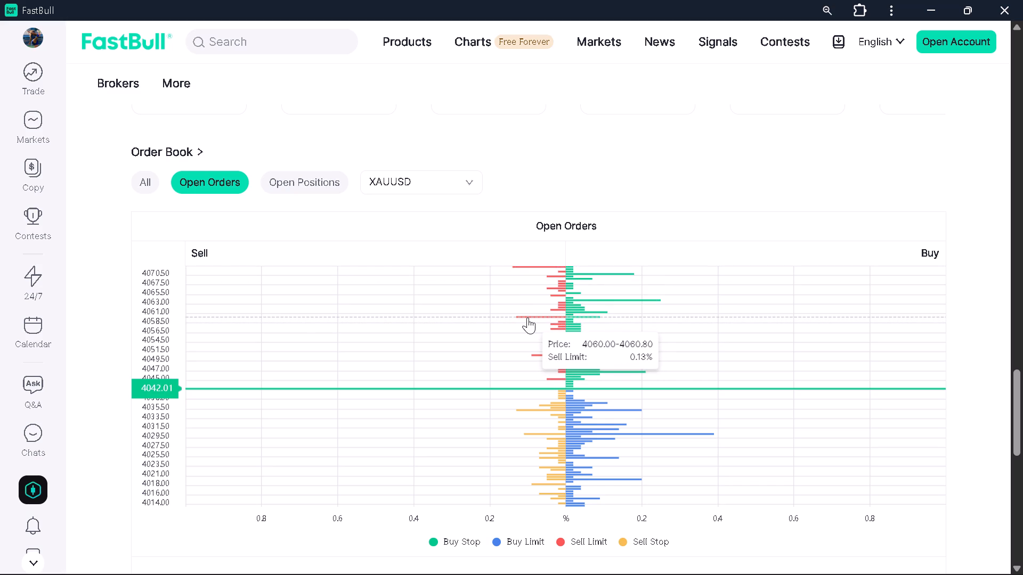
pyautogui.scroll(1, 527, 318)
pyautogui.scroll(-2, 527, 318)
pyautogui.scroll(1, 527, 318)
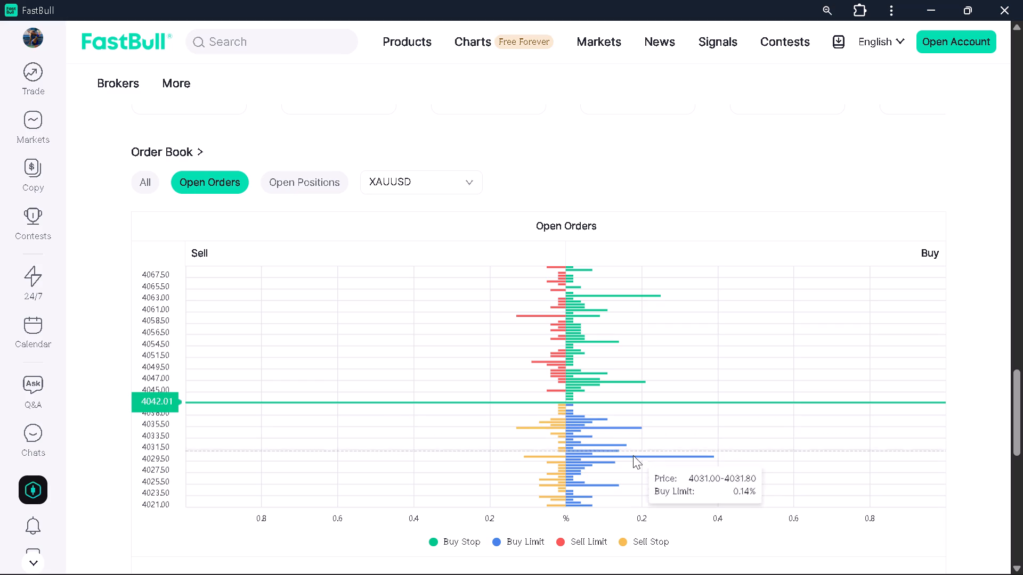
pyautogui.click(395, 557)
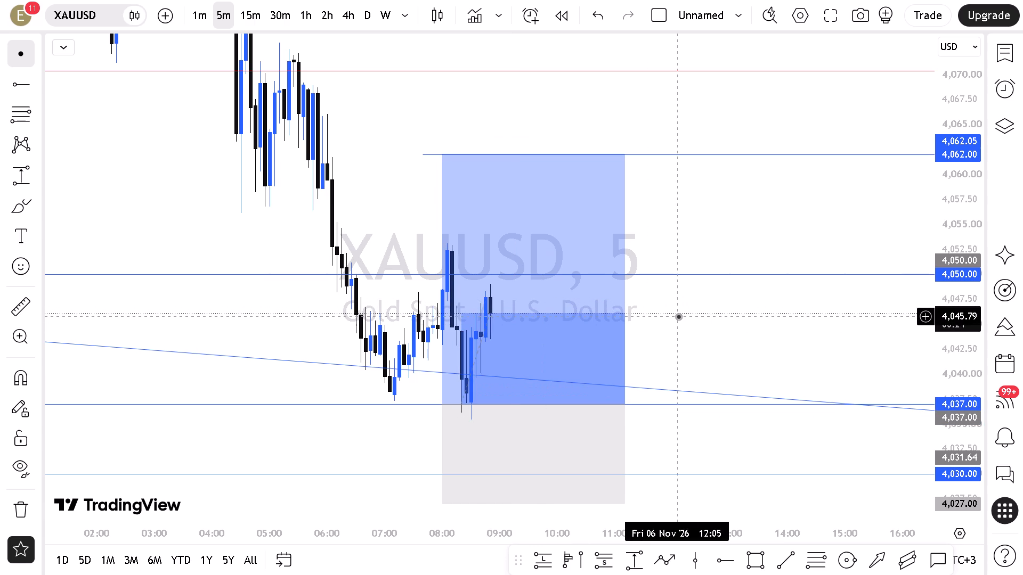
pyautogui.moveTo(661, 433); pyautogui.dragTo(718, 382)
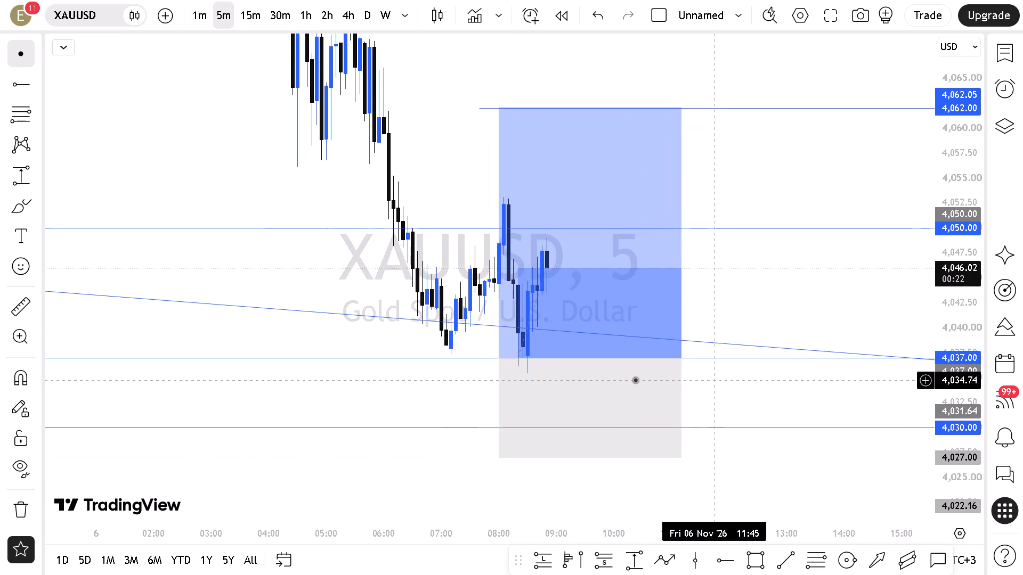
pyautogui.scroll(-2, 446, 345)
pyautogui.scroll(1, 454, 335)
pyautogui.scroll(-13, 454, 335)
pyautogui.scroll(1, 473, 315)
pyautogui.scroll(-3, 473, 315)
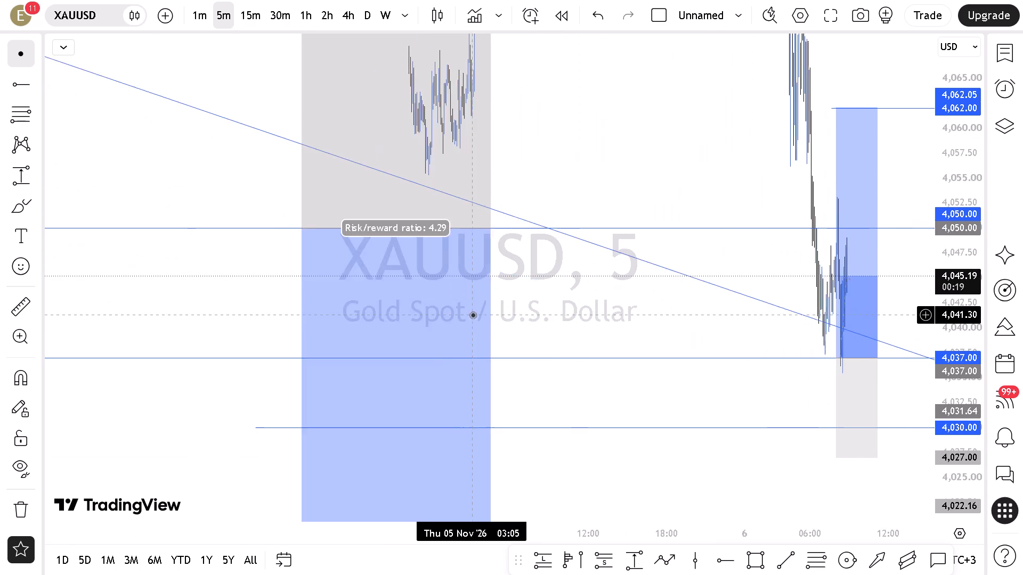